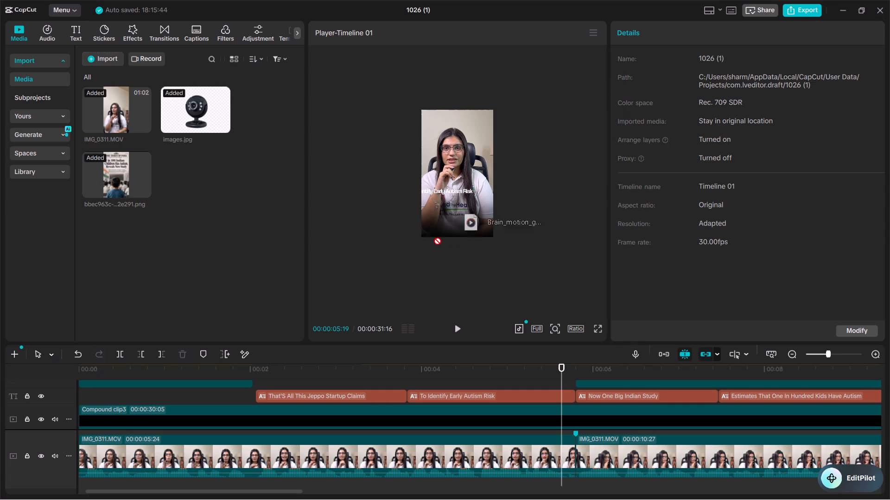
pyautogui.moveTo(438, 241); pyautogui.dragTo(185, 220)
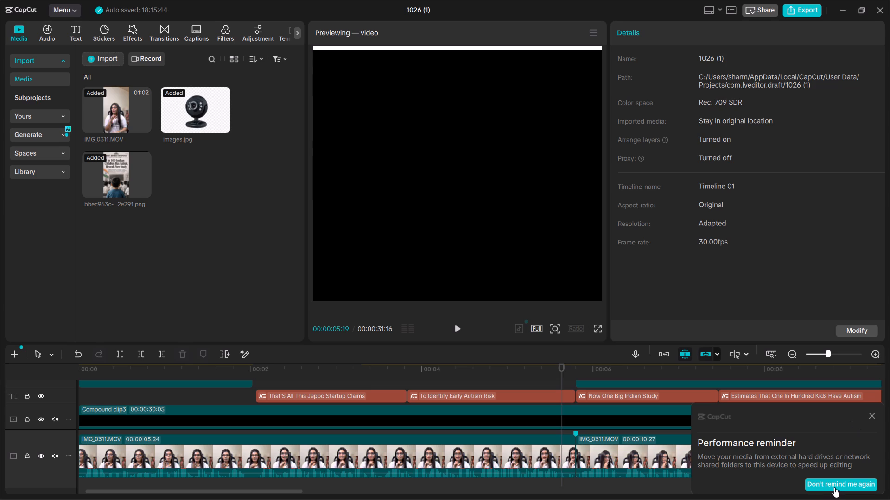
pyautogui.click(834, 487)
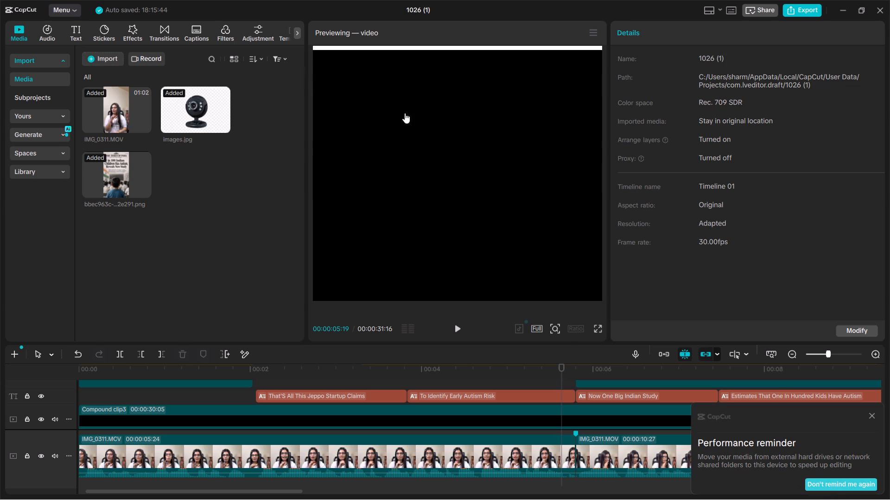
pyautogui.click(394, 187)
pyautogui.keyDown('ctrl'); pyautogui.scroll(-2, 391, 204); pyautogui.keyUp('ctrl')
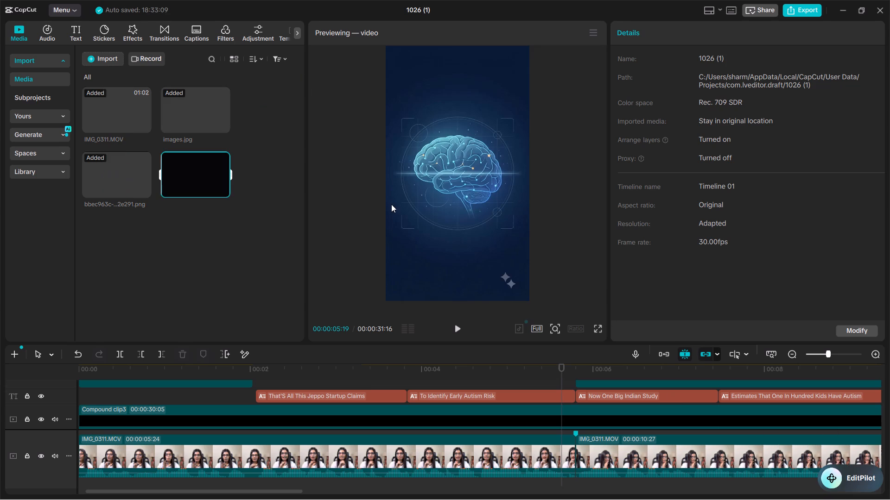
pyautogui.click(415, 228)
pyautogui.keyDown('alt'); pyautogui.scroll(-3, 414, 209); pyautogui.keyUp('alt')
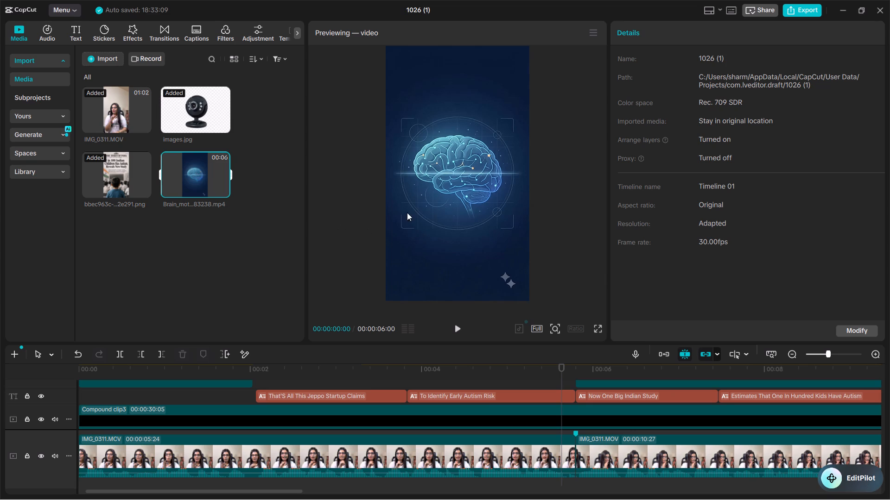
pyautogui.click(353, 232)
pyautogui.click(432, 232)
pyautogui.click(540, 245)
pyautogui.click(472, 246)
# Check the Draft save locations in the CapCut settings and close them without saving.
pyautogui.click(63, 12)
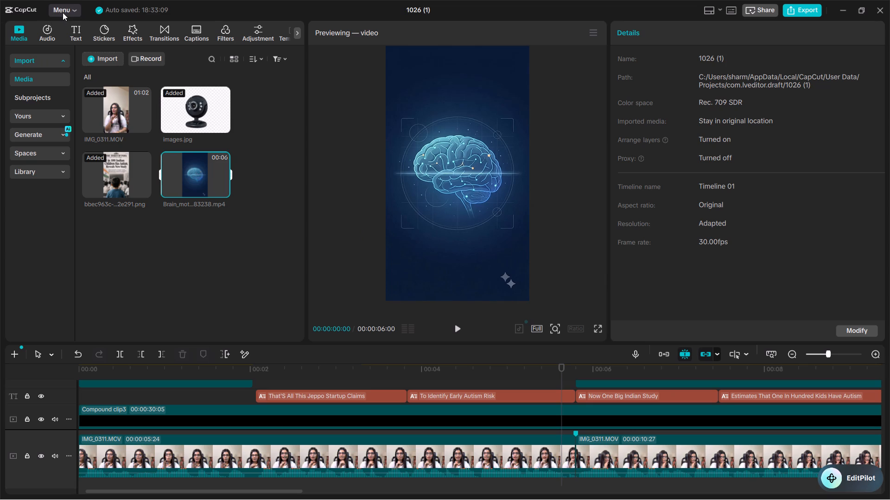
pyautogui.click(67, 8)
pyautogui.click(73, 12)
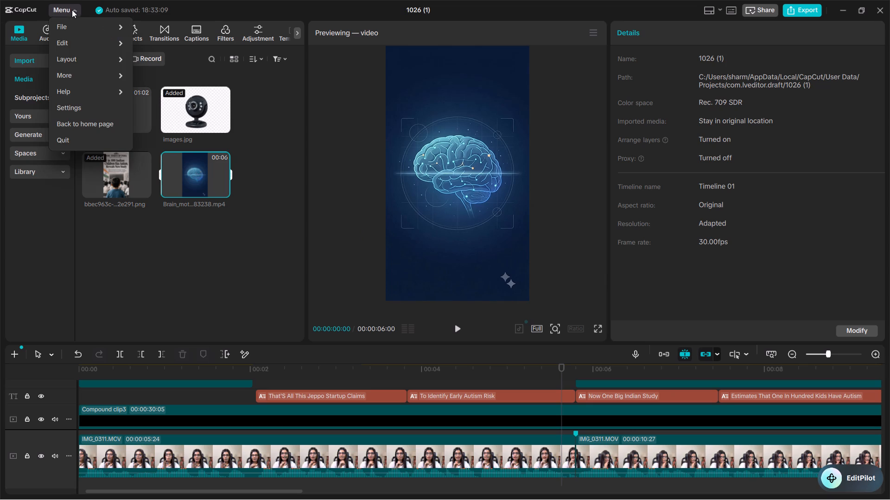
pyautogui.click(82, 112)
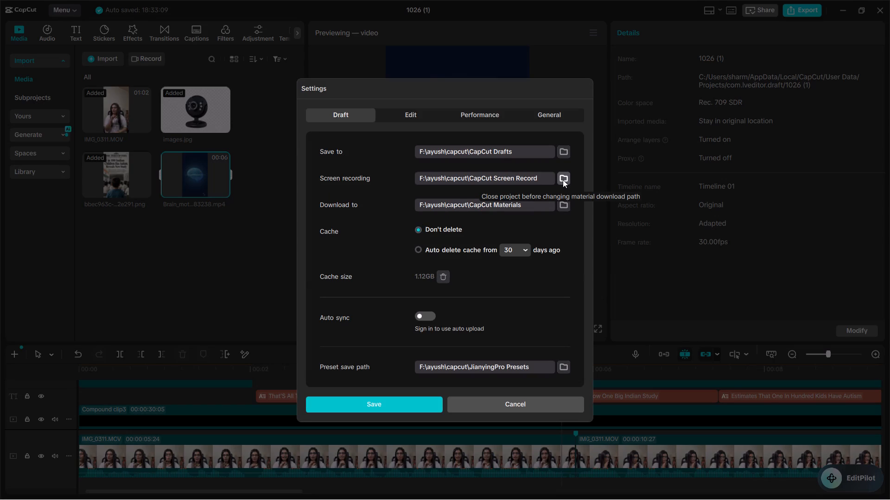
pyautogui.click(482, 402)
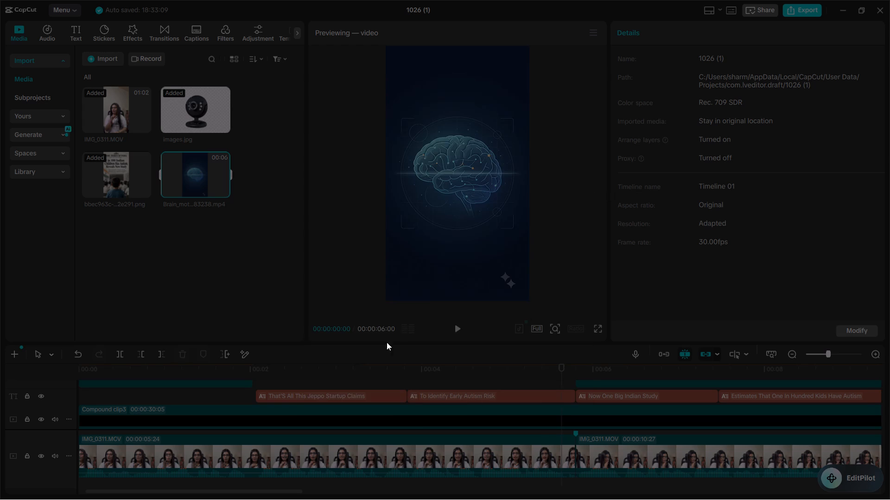
pyautogui.click(403, 255)
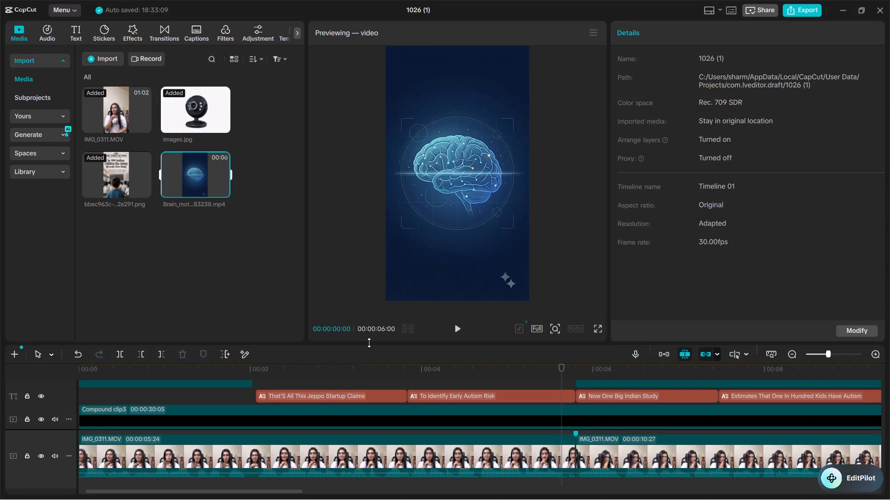
# Enlarge the timeline area so more tracks are visible.
pyautogui.moveTo(369, 342); pyautogui.dragTo(368, 267)
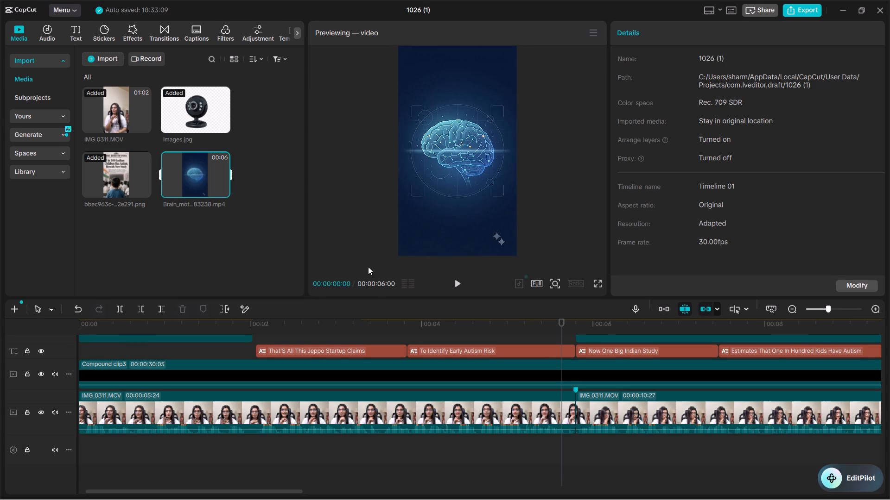
pyautogui.moveTo(368, 267); pyautogui.dragTo(369, 267)
pyautogui.keyDown('ctrl'); pyautogui.scroll(-2, 351, 330); pyautogui.keyUp('ctrl')
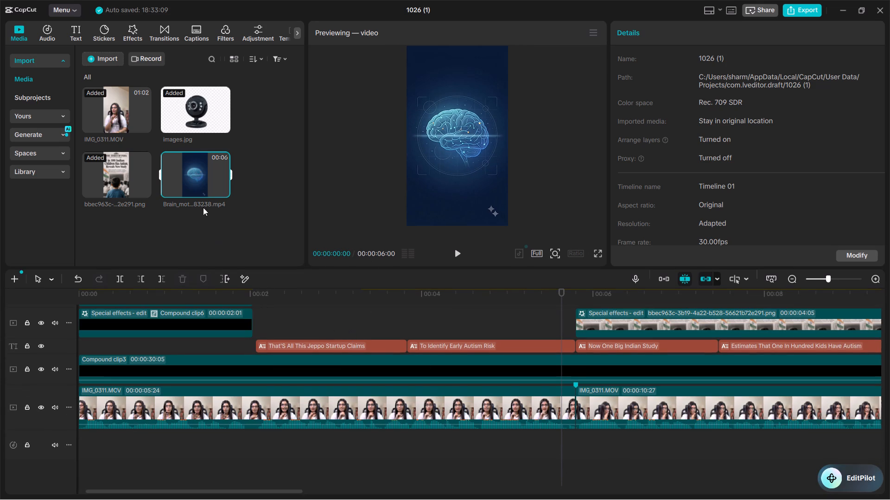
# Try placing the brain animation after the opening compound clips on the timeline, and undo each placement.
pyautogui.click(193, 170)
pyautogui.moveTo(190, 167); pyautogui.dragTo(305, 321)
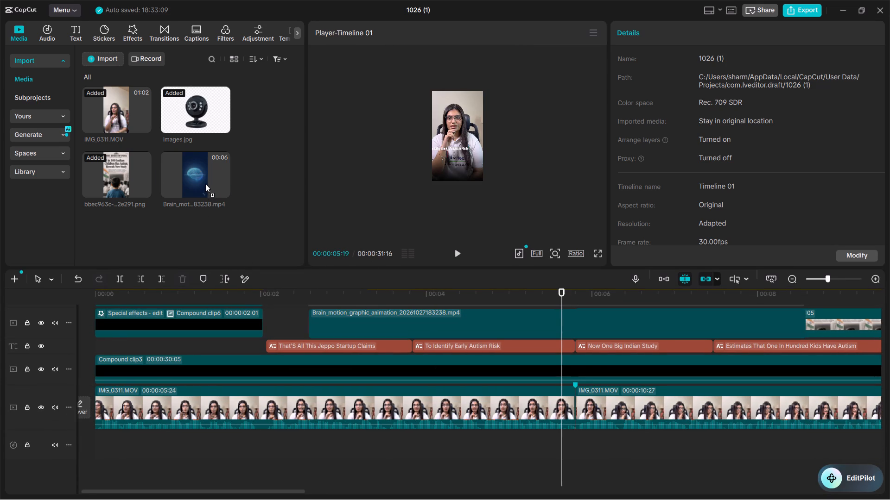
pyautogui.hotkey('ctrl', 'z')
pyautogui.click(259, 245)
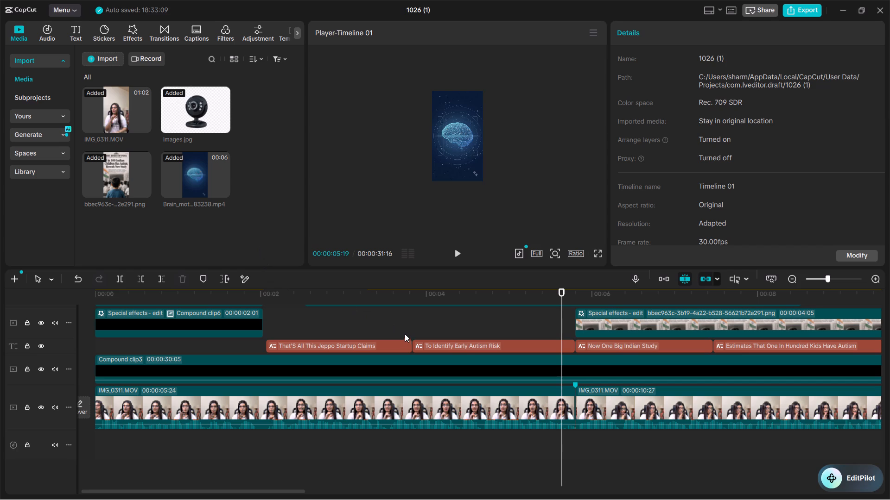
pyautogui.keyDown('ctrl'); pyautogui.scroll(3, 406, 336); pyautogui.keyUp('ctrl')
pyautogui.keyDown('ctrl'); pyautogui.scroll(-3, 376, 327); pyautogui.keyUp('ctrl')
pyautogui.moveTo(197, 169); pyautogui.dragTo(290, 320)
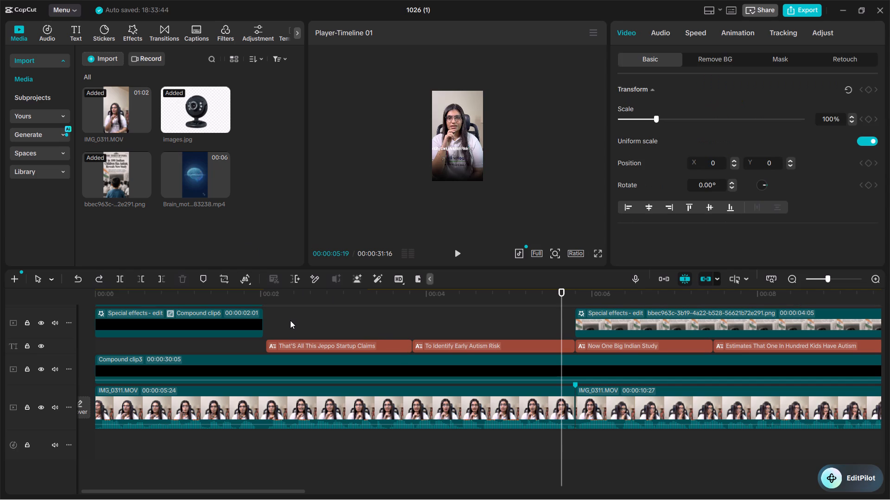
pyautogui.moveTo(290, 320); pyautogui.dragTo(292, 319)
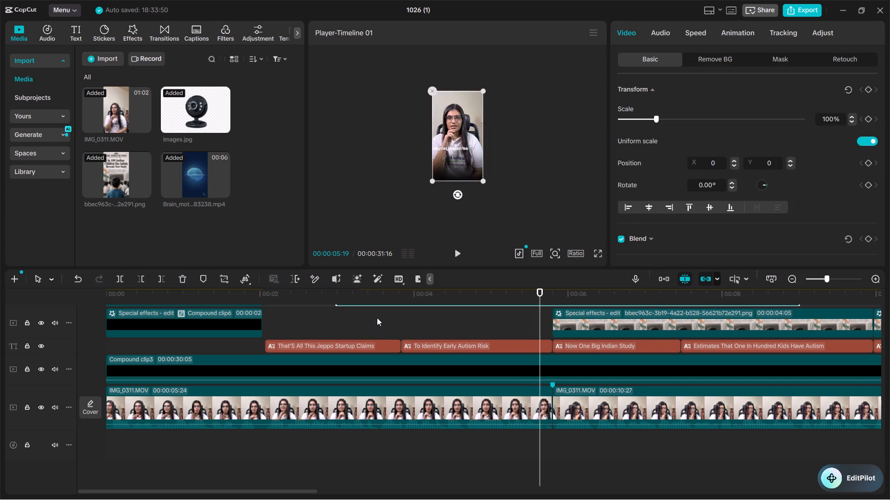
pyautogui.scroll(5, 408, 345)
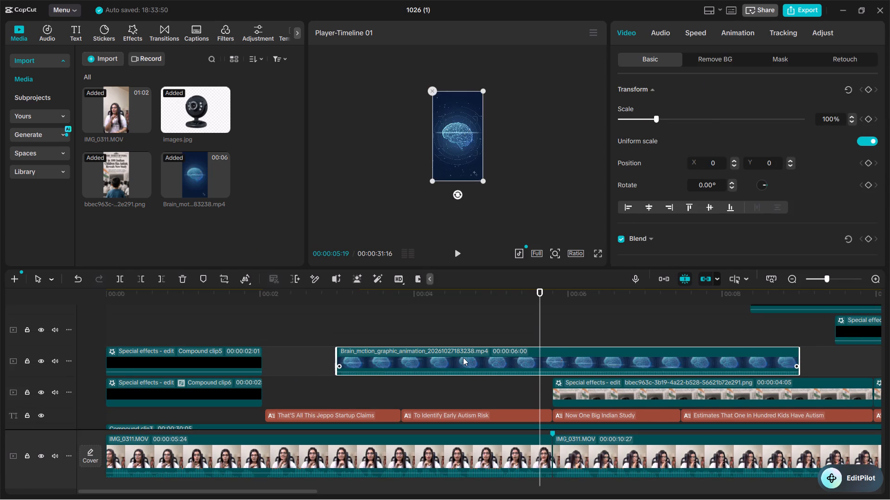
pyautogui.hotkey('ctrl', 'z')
# Place the brain animation on Compound clip5's track after that clip and trim its end to the second IMG_0311 clip's start, about 00:00:03:19 long.
pyautogui.moveTo(172, 168); pyautogui.dragTo(175, 176)
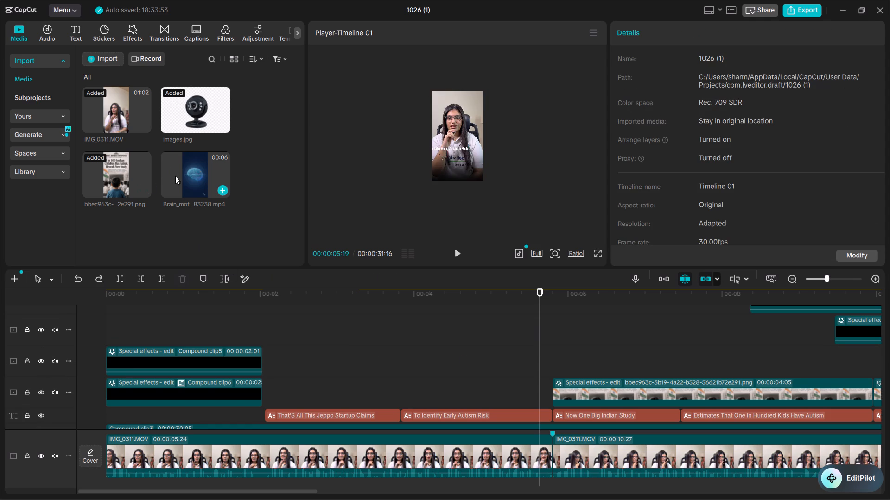
pyautogui.moveTo(175, 176); pyautogui.dragTo(273, 362)
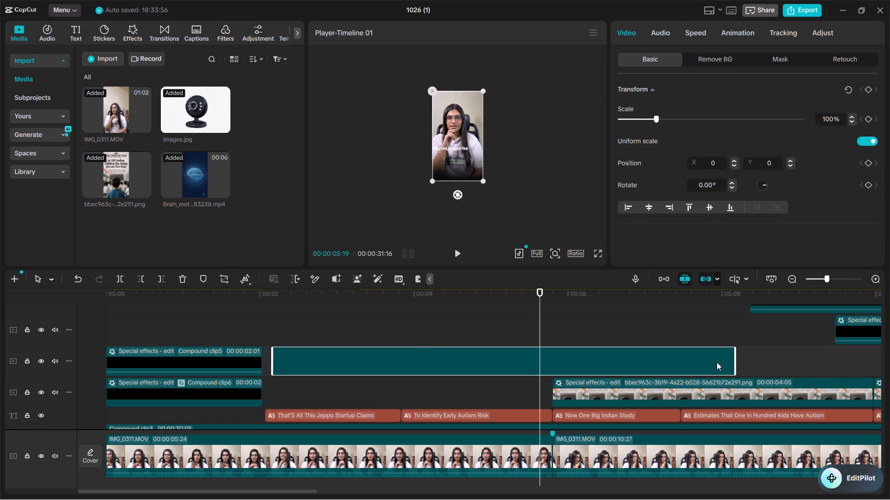
pyautogui.click(717, 362)
pyautogui.moveTo(735, 360); pyautogui.dragTo(544, 362)
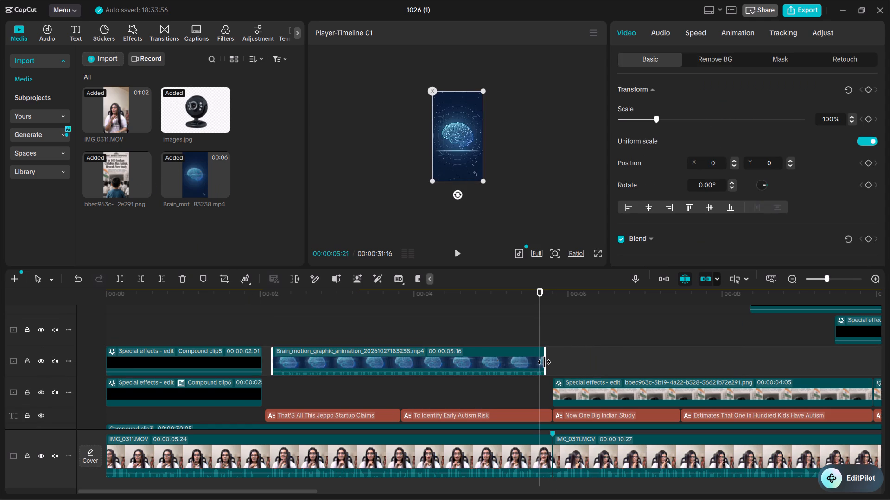
pyautogui.moveTo(544, 362); pyautogui.dragTo(547, 362)
# Move the brain animation earlier to start with the "That'S All This Jeppo Startup Claims" caption and extend its end to the second IMG_0311 clip, 00:00:03:22 long.
pyautogui.moveTo(275, 364); pyautogui.dragTo(263, 363)
pyautogui.moveTo(270, 359); pyautogui.dragTo(257, 359)
pyautogui.moveTo(314, 361); pyautogui.dragTo(311, 361)
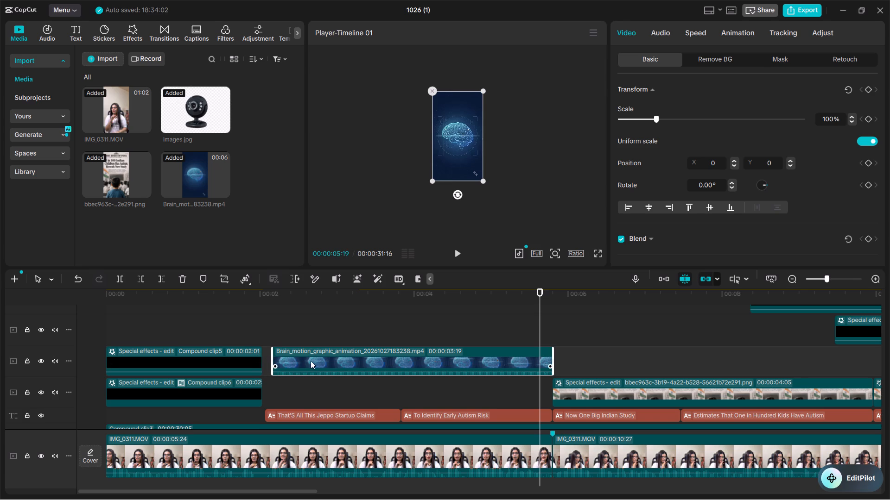
pyautogui.moveTo(311, 361); pyautogui.dragTo(309, 363)
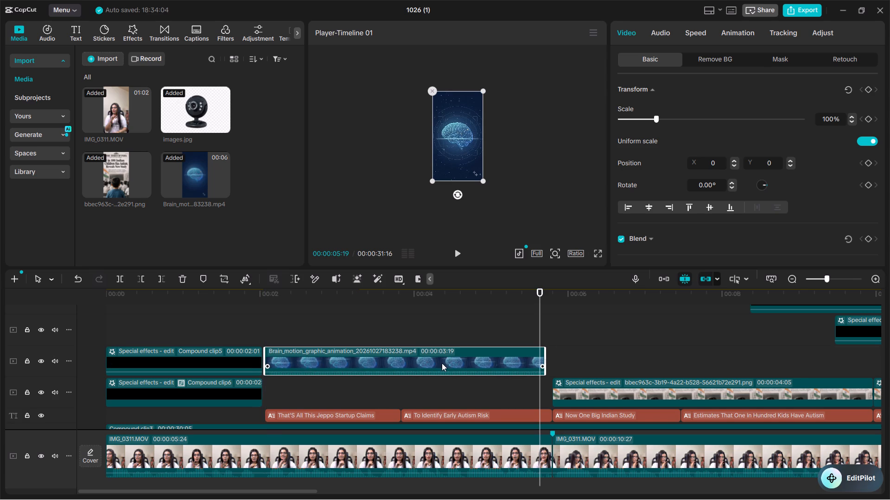
pyautogui.click(546, 359)
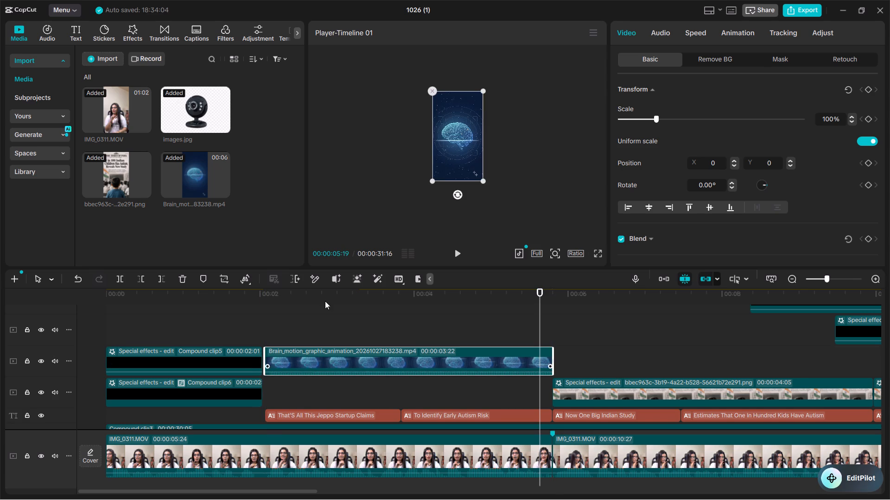
pyautogui.click(261, 289)
pyautogui.press('space')
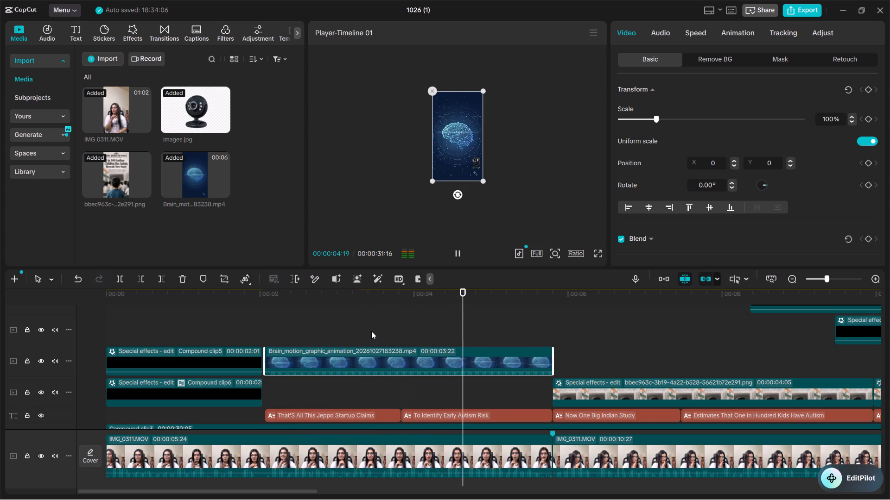
pyautogui.press('space')
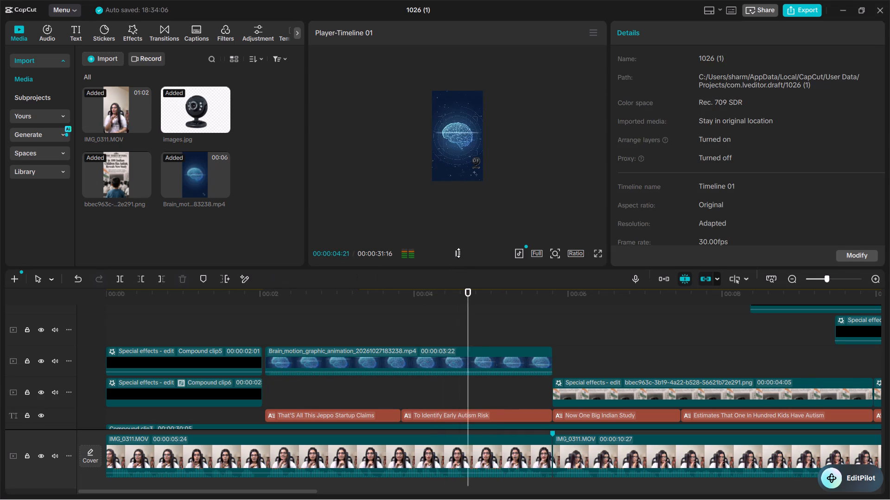
pyautogui.press('space')
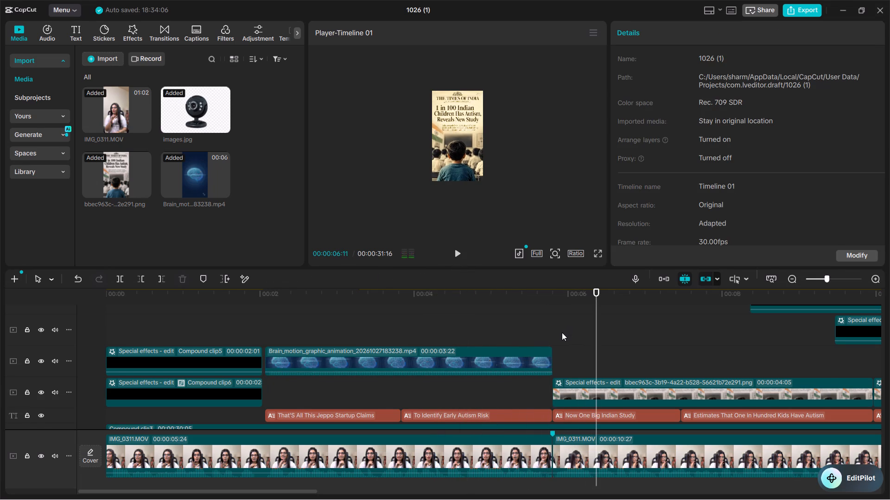
pyautogui.scroll(-2, 562, 332)
pyautogui.click(543, 295)
pyautogui.press('space')
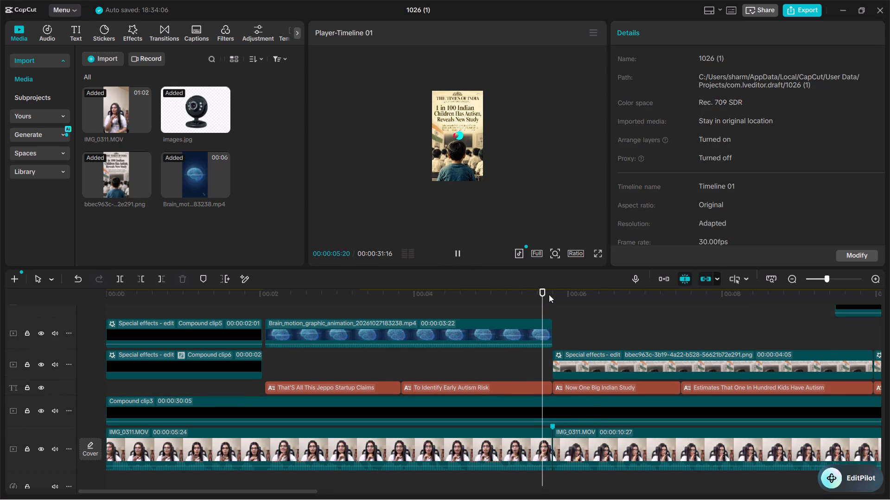
pyautogui.scroll(-1, 555, 318)
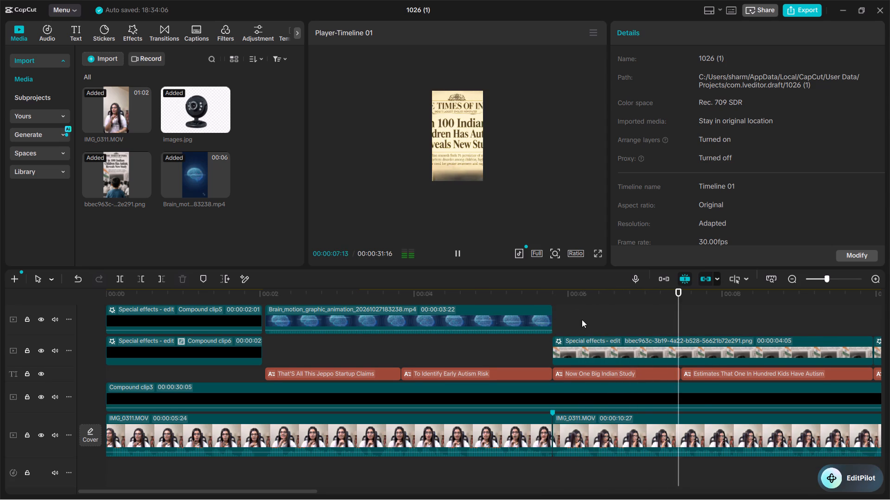
pyautogui.scroll(2, 598, 314)
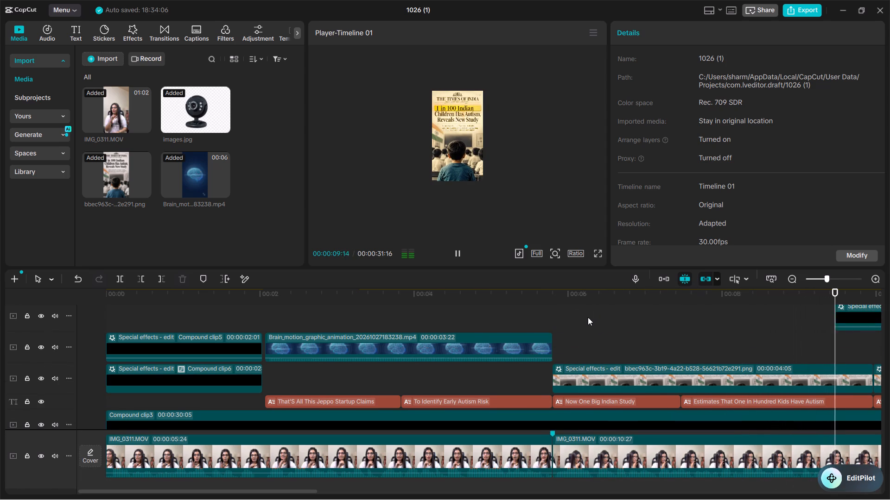
pyautogui.press('space')
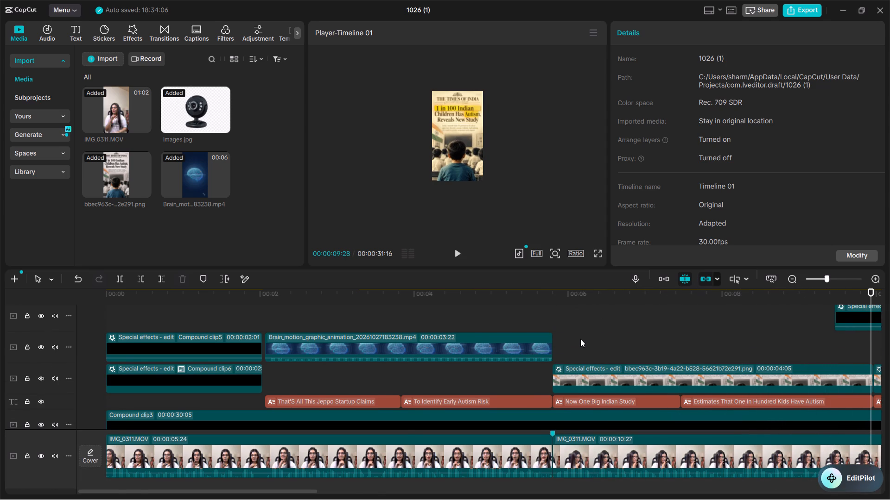
pyautogui.keyDown('alt'); pyautogui.scroll(-3, 580, 339); pyautogui.keyUp('alt')
pyautogui.keyDown('alt'); pyautogui.scroll(-2, 502, 334); pyautogui.keyUp('alt')
pyautogui.keyDown('ctrl'); pyautogui.scroll(-2, 491, 333); pyautogui.keyUp('ctrl')
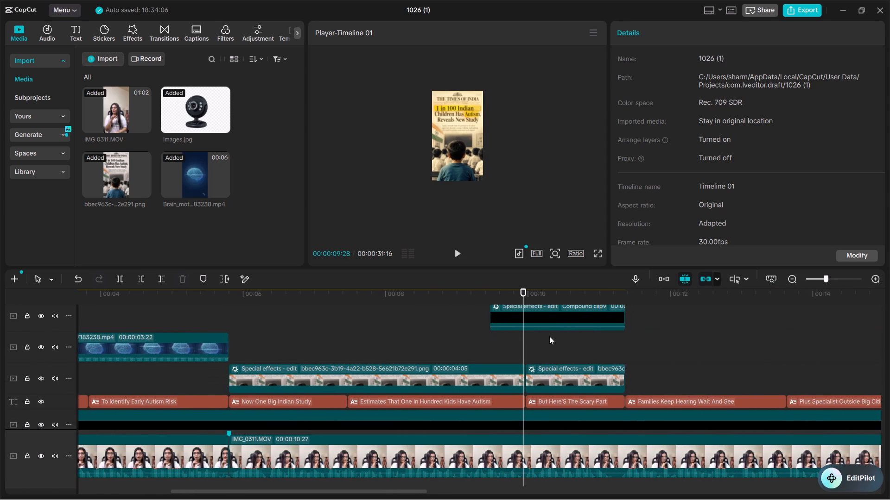
pyautogui.keyDown('ctrl'); pyautogui.scroll(-4, 553, 338); pyautogui.keyUp('ctrl')
pyautogui.press('space')
pyautogui.press('space')
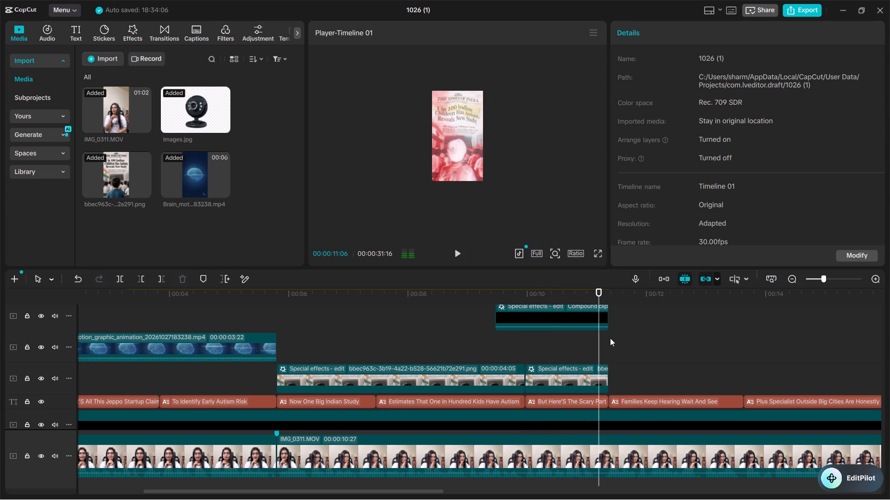
# Review the talking-head footage from the "Families Keep Hearing Wait And See" caption to the end of the video.
pyautogui.click(616, 336)
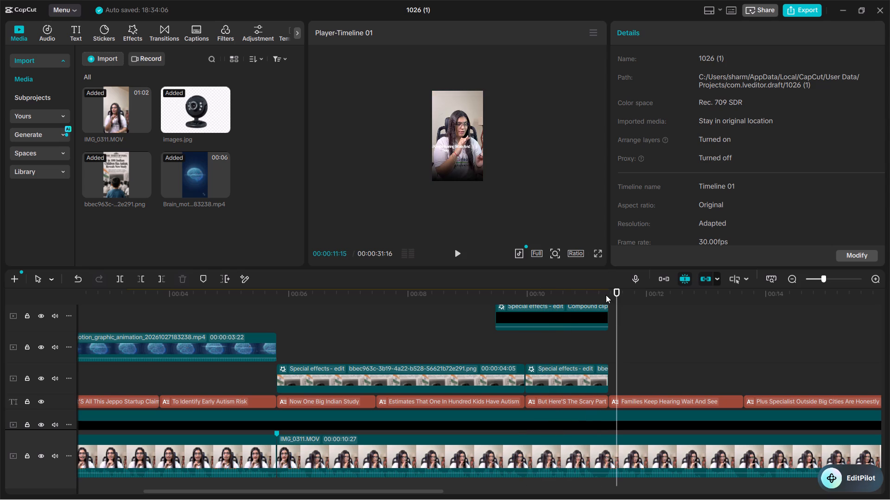
pyautogui.click(606, 295)
pyautogui.press('space')
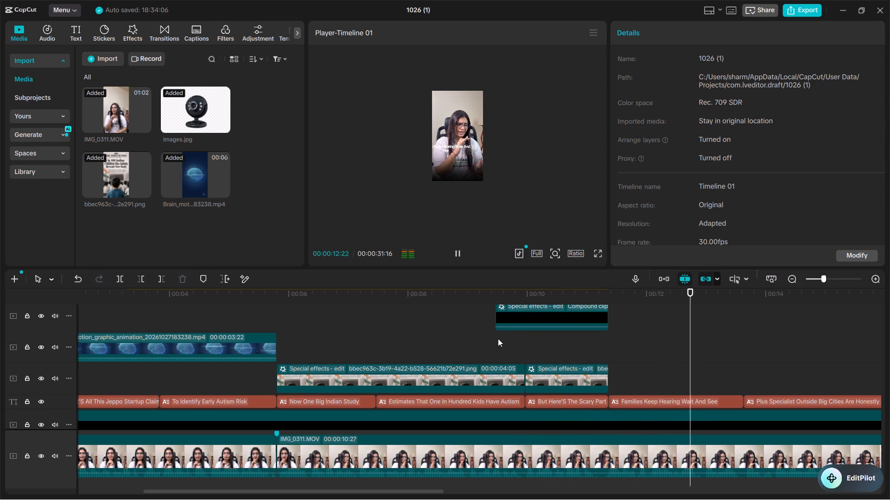
pyautogui.keyDown('ctrl'); pyautogui.scroll(-5, 496, 339); pyautogui.keyUp('ctrl')
pyautogui.keyDown('alt'); pyautogui.scroll(-3, 566, 345); pyautogui.keyUp('alt')
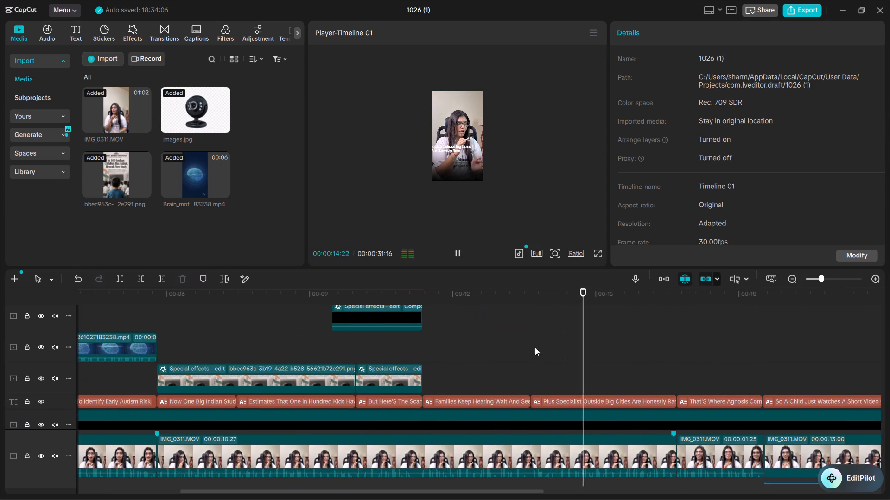
pyautogui.keyDown('alt'); pyautogui.scroll(-4, 516, 347); pyautogui.keyUp('alt')
pyautogui.keyDown('ctrl'); pyautogui.scroll(-2, 448, 350); pyautogui.keyUp('ctrl')
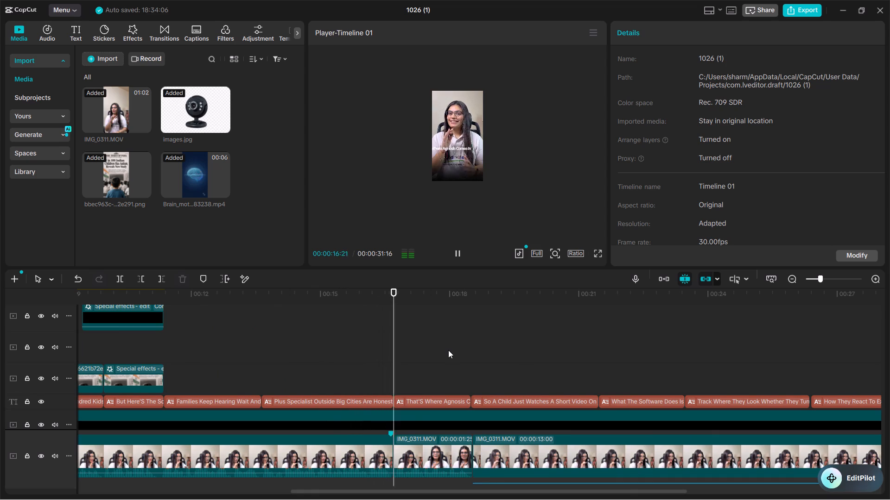
pyautogui.press('space')
pyautogui.click(206, 293)
pyautogui.press('space')
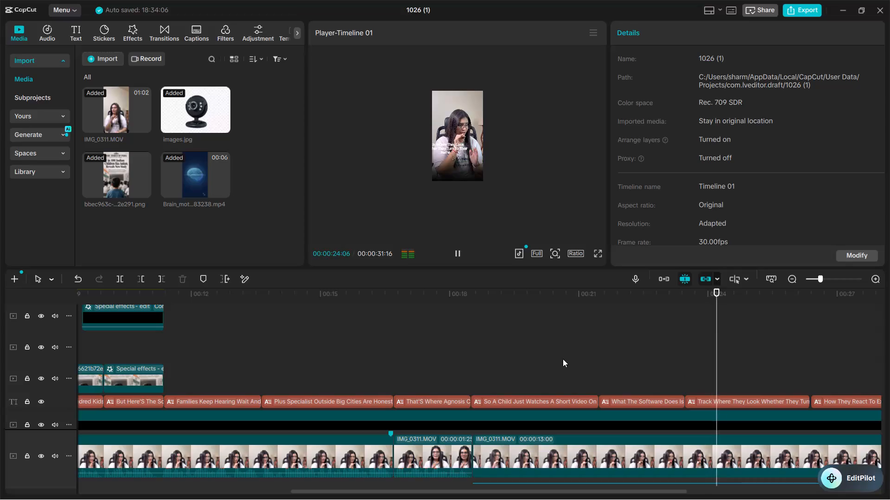
pyautogui.scroll(-2, 630, 358)
pyautogui.scroll(2, 570, 352)
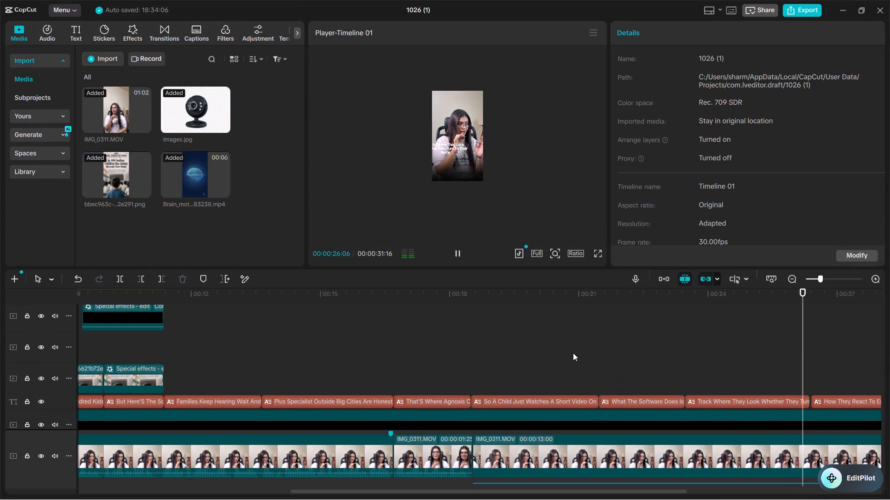
pyautogui.keyDown('ctrl'); pyautogui.scroll(-5, 582, 352); pyautogui.keyUp('ctrl')
pyautogui.keyDown('alt'); pyautogui.scroll(-3, 570, 350); pyautogui.keyUp('alt')
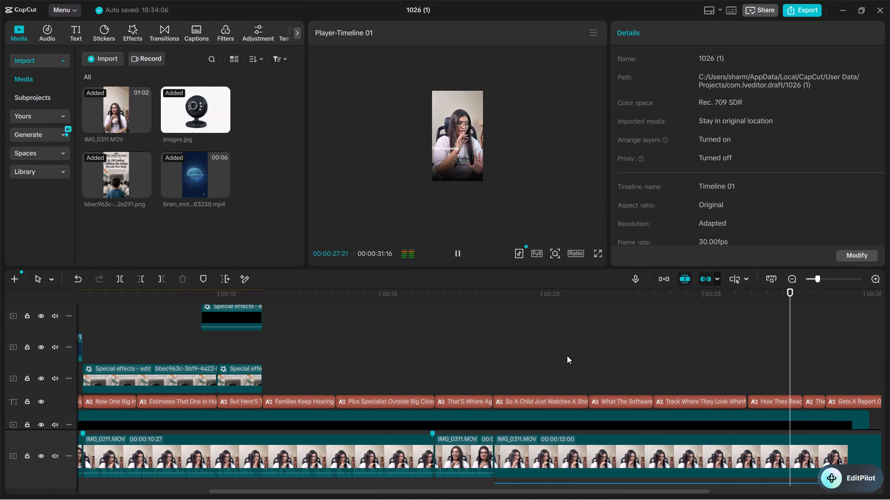
pyautogui.keyDown('ctrl'); pyautogui.scroll(-2, 546, 352); pyautogui.keyUp('ctrl')
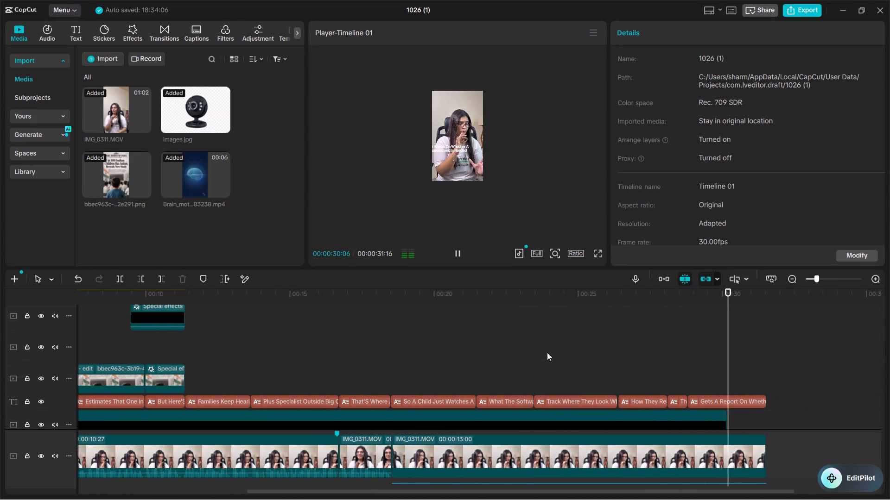
# Open Compound clip3, extend its vector image layer to about 00:00:44:17, and return to the main timeline.
pyautogui.keyDown('ctrl'); pyautogui.scroll(-3, 600, 344); pyautogui.keyUp('ctrl')
pyautogui.click(687, 419)
pyautogui.click(734, 416)
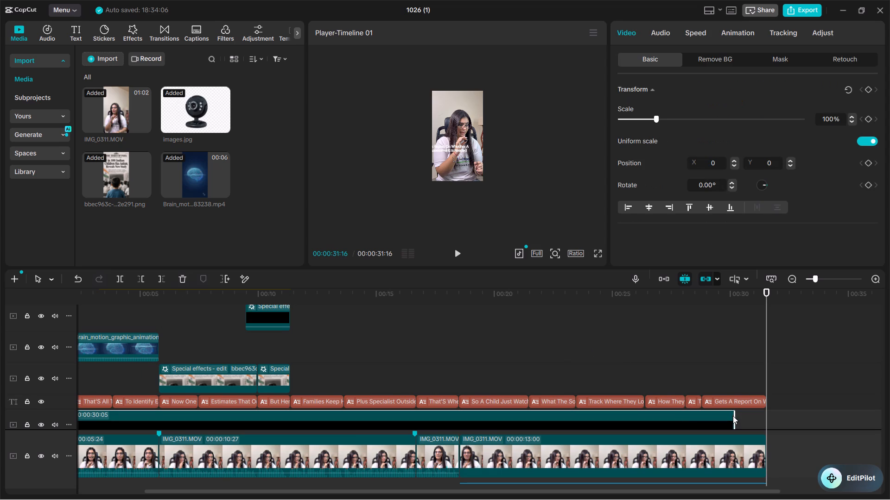
pyautogui.moveTo(732, 416); pyautogui.dragTo(768, 412)
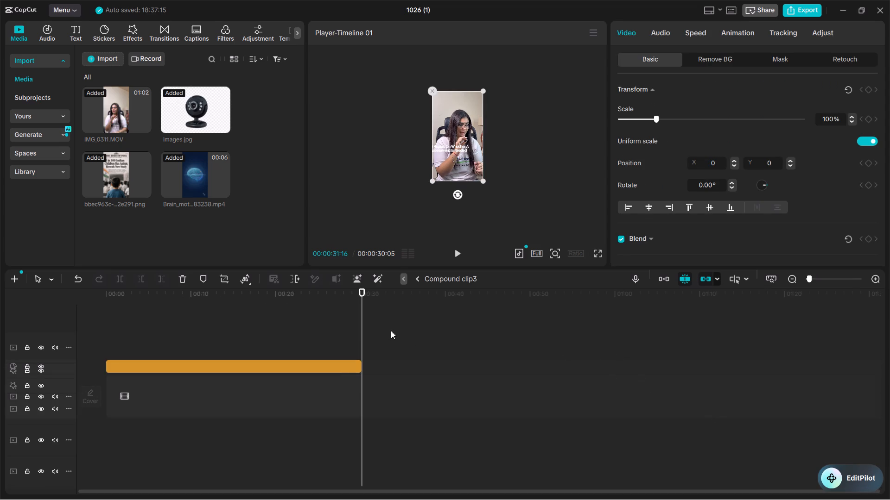
pyautogui.click(344, 371)
pyautogui.click(351, 369)
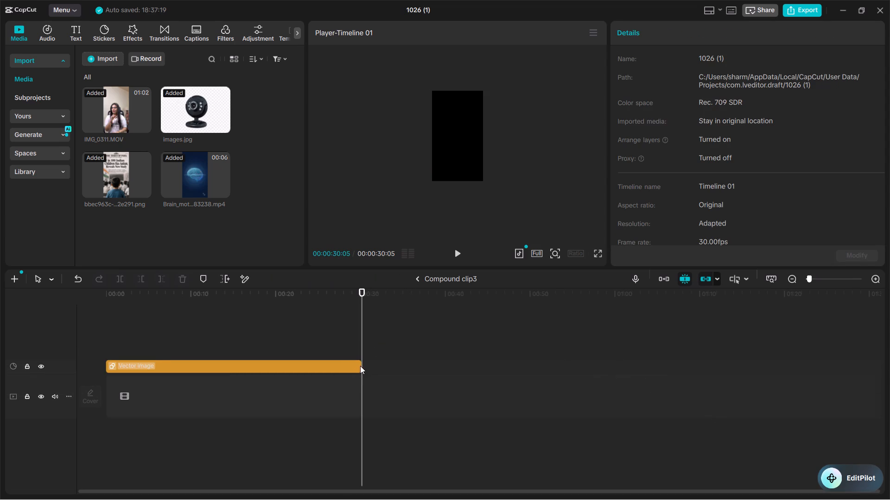
pyautogui.click(361, 365)
pyautogui.click(355, 365)
pyautogui.moveTo(359, 365); pyautogui.dragTo(391, 365)
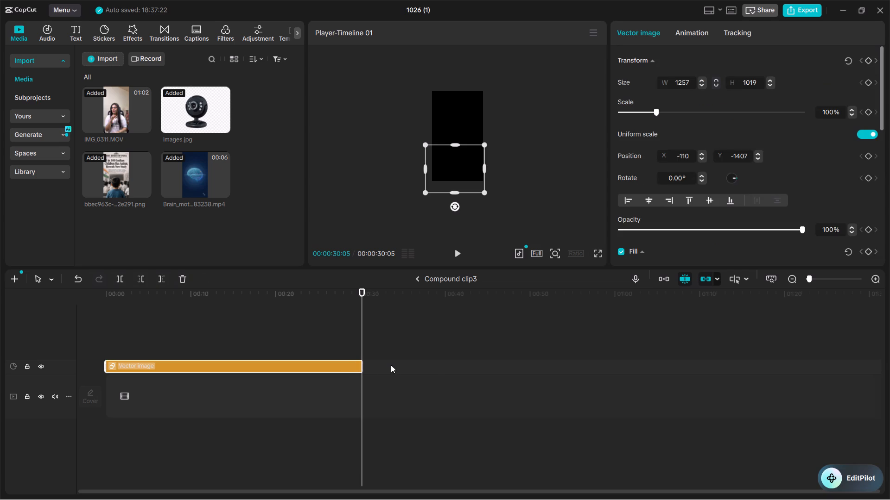
pyautogui.moveTo(391, 365); pyautogui.dragTo(437, 365)
pyautogui.moveTo(362, 367); pyautogui.dragTo(432, 367)
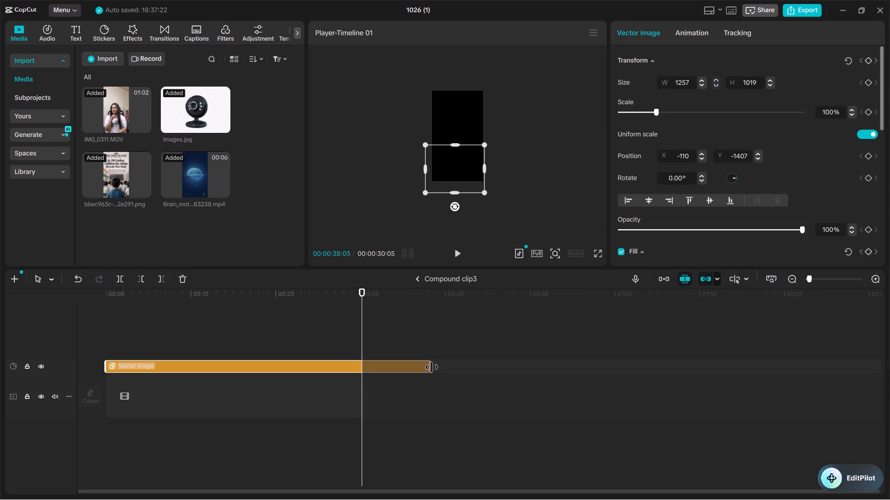
pyautogui.moveTo(432, 367); pyautogui.dragTo(481, 367)
pyautogui.click(418, 284)
pyautogui.click(418, 281)
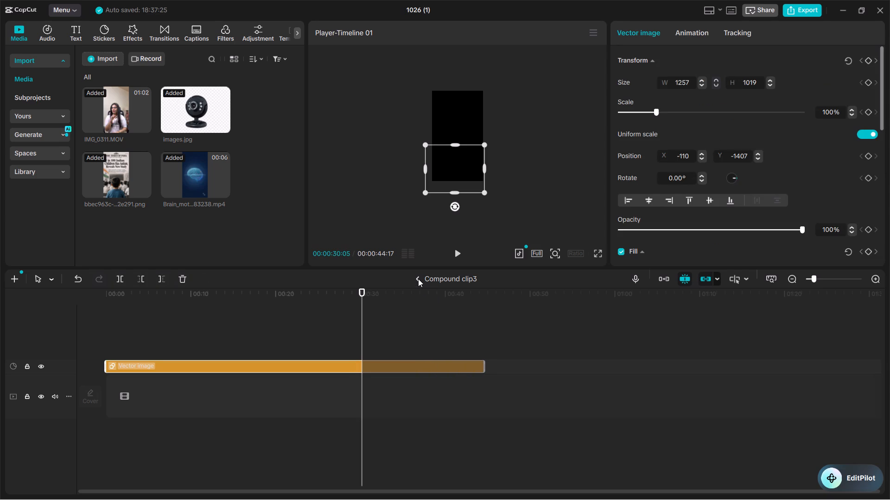
pyautogui.click(418, 279)
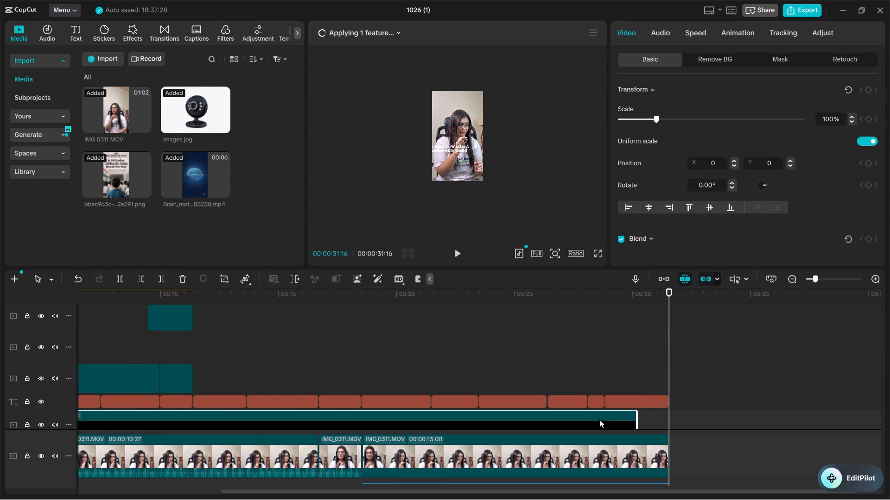
# Extend Compound clip3 on the main timeline to the end of the footage at 00:00:31:16.
pyautogui.moveTo(639, 426); pyautogui.dragTo(668, 425)
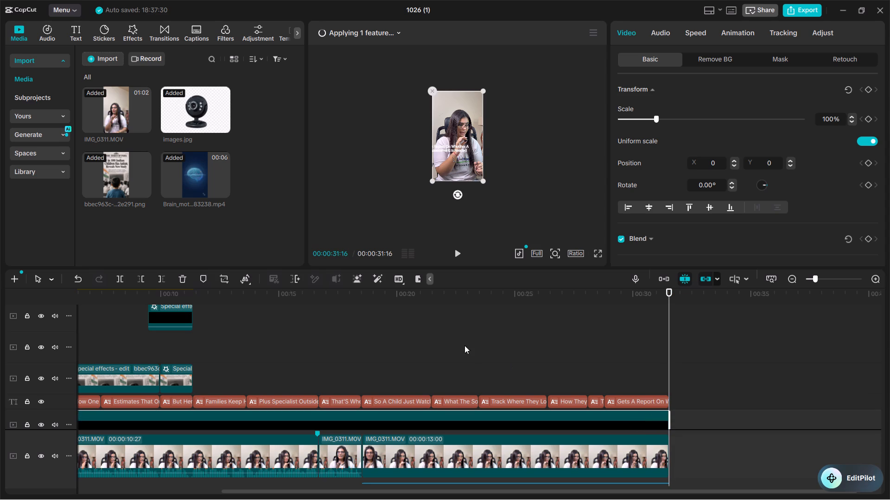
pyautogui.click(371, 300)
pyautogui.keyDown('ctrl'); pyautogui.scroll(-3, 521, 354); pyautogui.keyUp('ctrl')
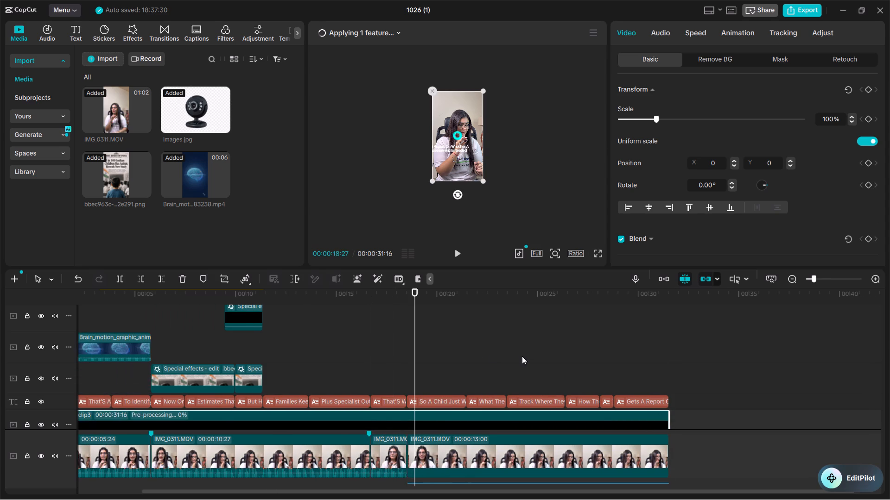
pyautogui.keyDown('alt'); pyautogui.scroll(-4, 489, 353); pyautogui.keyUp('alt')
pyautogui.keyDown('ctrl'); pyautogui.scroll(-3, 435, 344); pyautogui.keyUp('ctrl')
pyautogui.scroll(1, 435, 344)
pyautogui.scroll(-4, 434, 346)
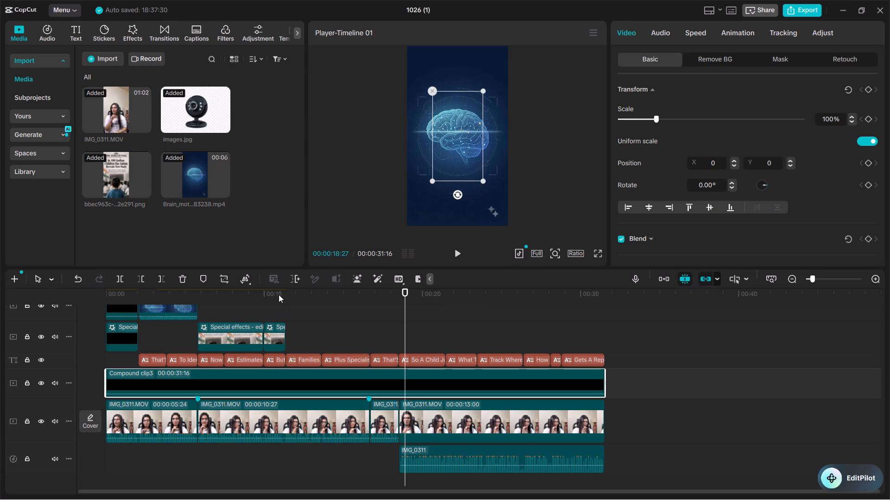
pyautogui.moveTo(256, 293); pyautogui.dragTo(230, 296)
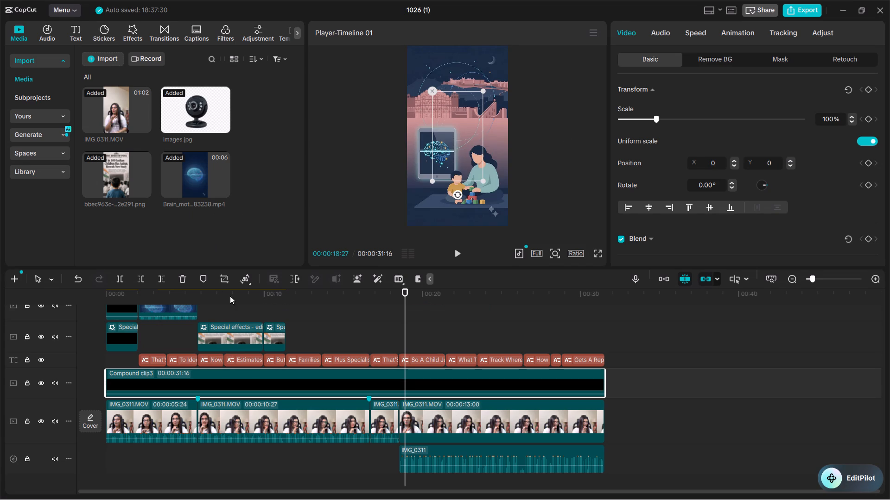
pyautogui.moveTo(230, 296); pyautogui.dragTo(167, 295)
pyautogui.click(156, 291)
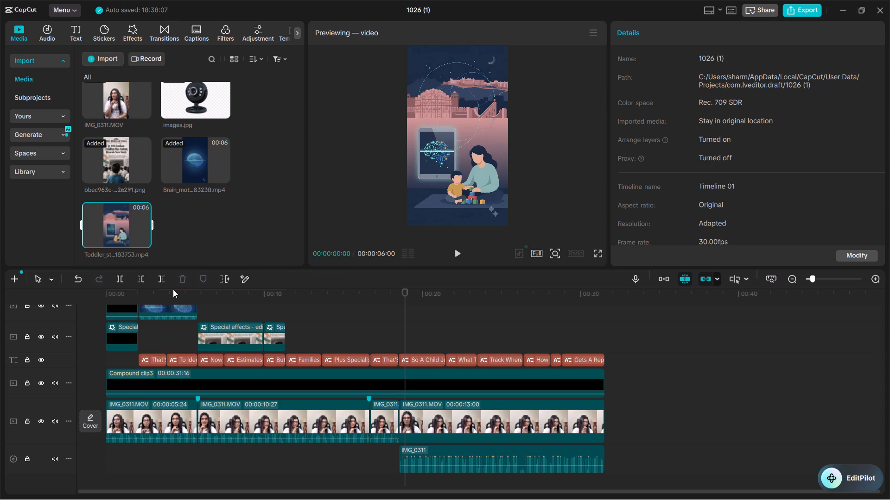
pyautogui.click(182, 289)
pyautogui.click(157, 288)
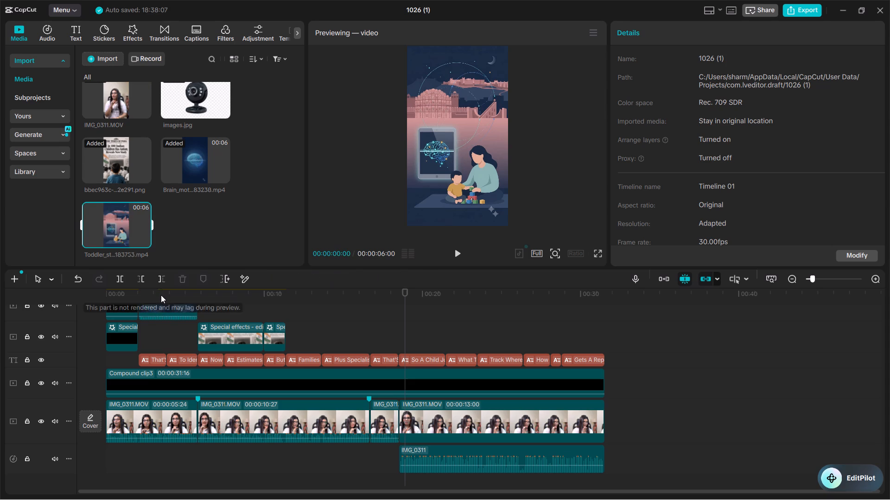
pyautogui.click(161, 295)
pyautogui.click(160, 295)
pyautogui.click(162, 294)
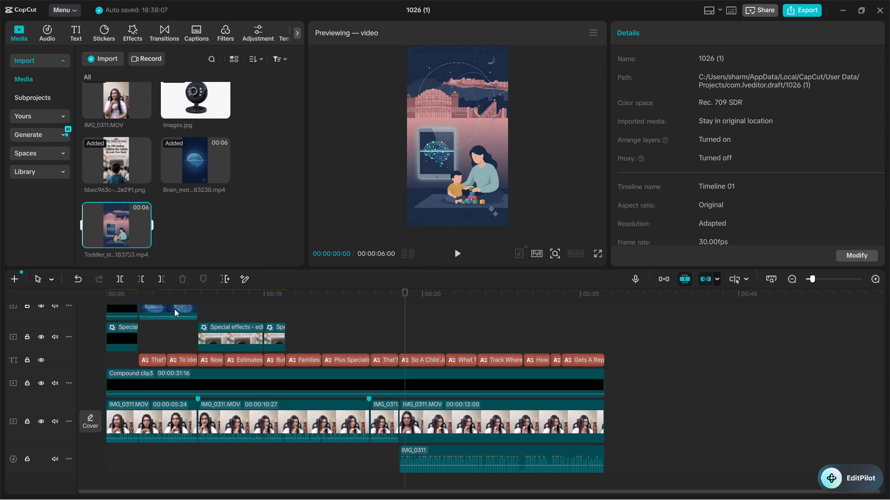
# Replace the Brain_motion_graphic_animation clip on the timeline with the Toddler_stacking_wooden_block video, using the original video effect.
pyautogui.click(343, 333)
pyautogui.moveTo(231, 295); pyautogui.dragTo(180, 294)
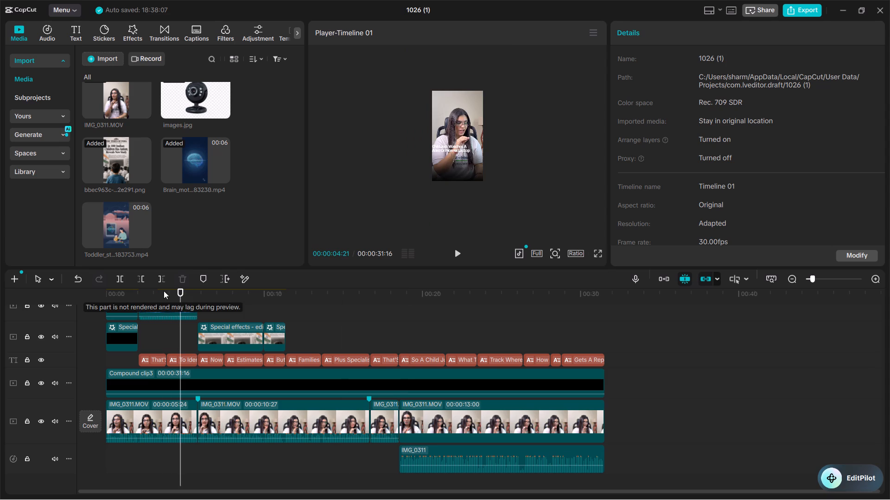
pyautogui.click(164, 291)
pyautogui.keyDown('ctrl'); pyautogui.scroll(4, 213, 343); pyautogui.keyUp('ctrl')
pyautogui.scroll(5, 170, 344)
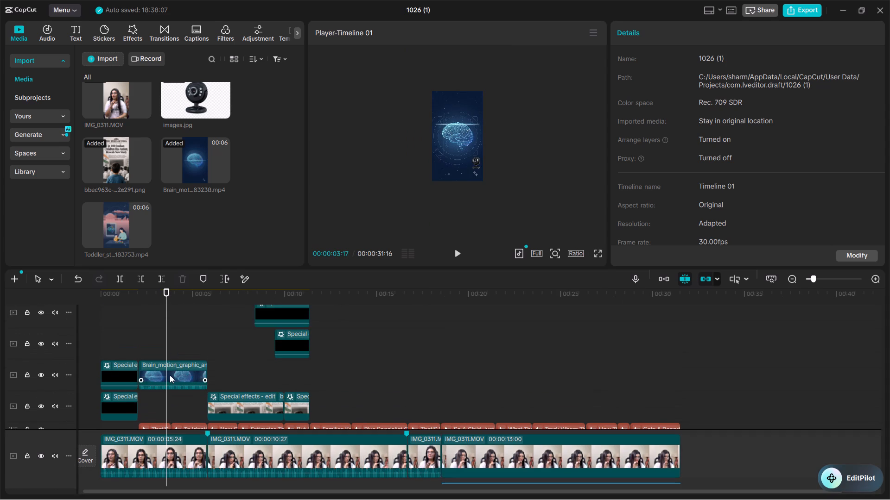
pyautogui.keyDown('ctrl'); pyautogui.scroll(11, 170, 379); pyautogui.keyUp('ctrl')
pyautogui.click(172, 377)
pyautogui.click(172, 377)
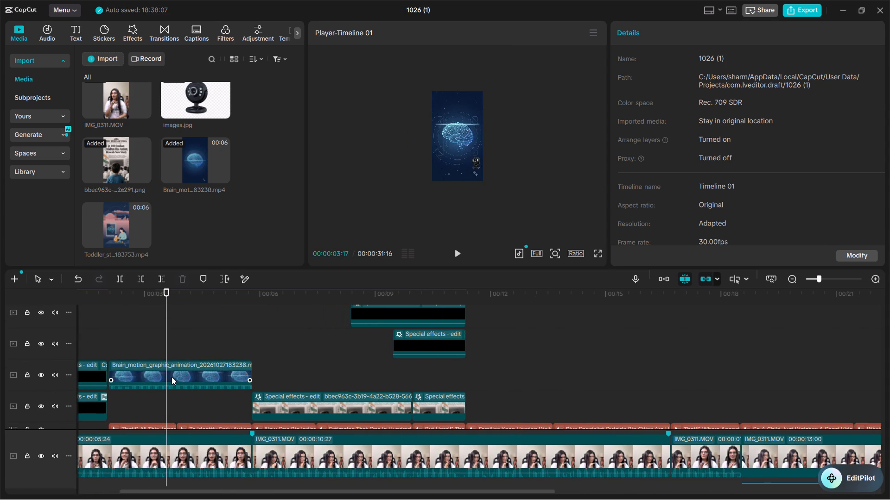
pyautogui.click(165, 374)
pyautogui.moveTo(110, 226); pyautogui.dragTo(166, 375)
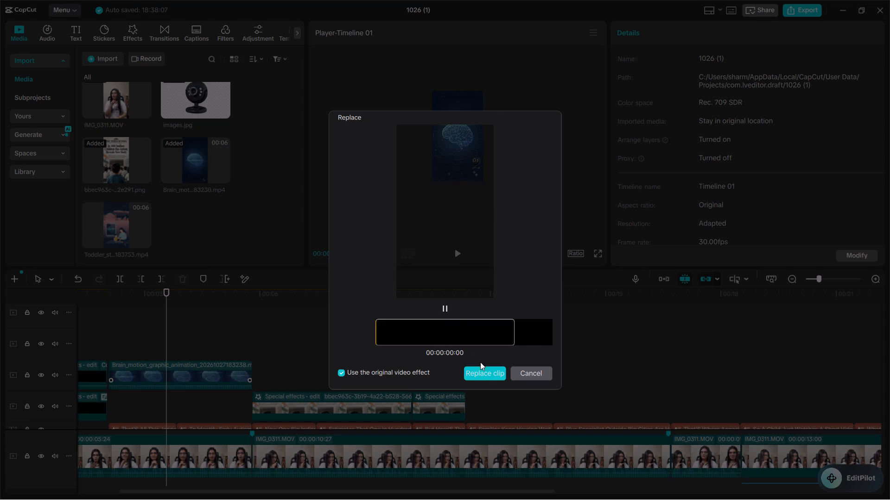
pyautogui.click(486, 376)
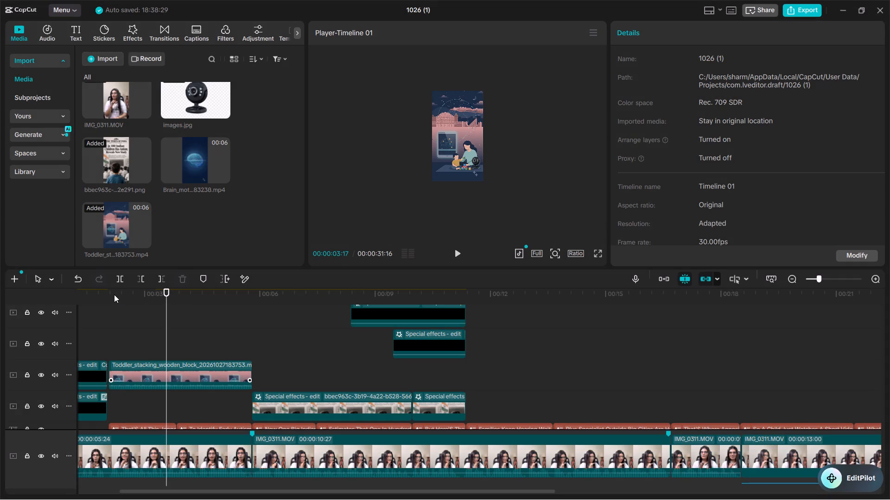
# Play the toddler motion-graphic section through to the newspaper clip and recheck its start near 00:00:01:27.
pyautogui.click(114, 294)
pyautogui.press('space')
pyautogui.press('space')
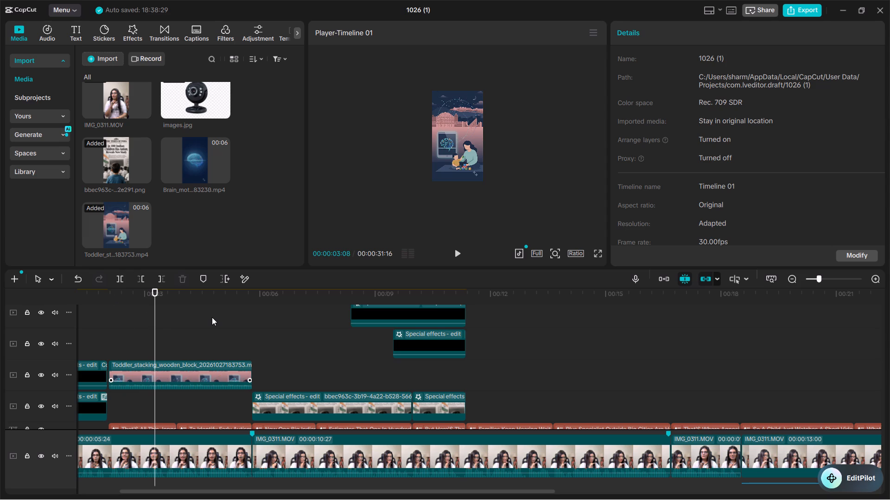
pyautogui.press('space')
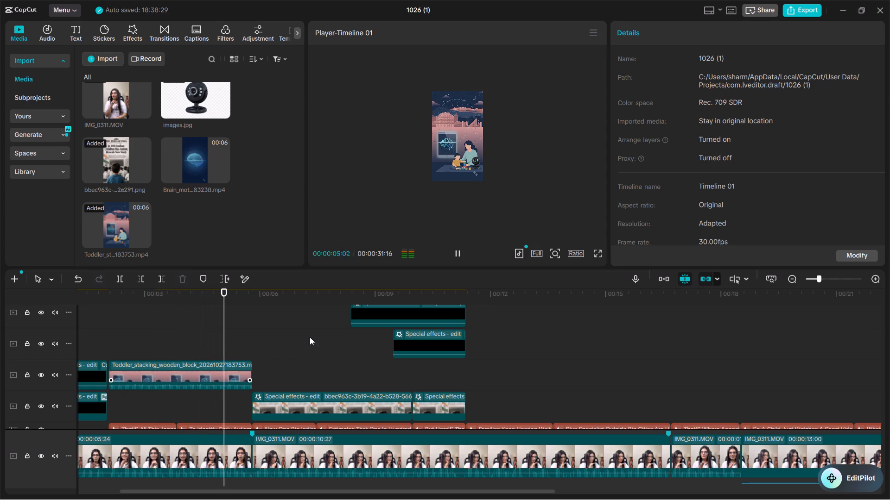
pyautogui.press('space')
pyautogui.moveTo(149, 291); pyautogui.dragTo(104, 306)
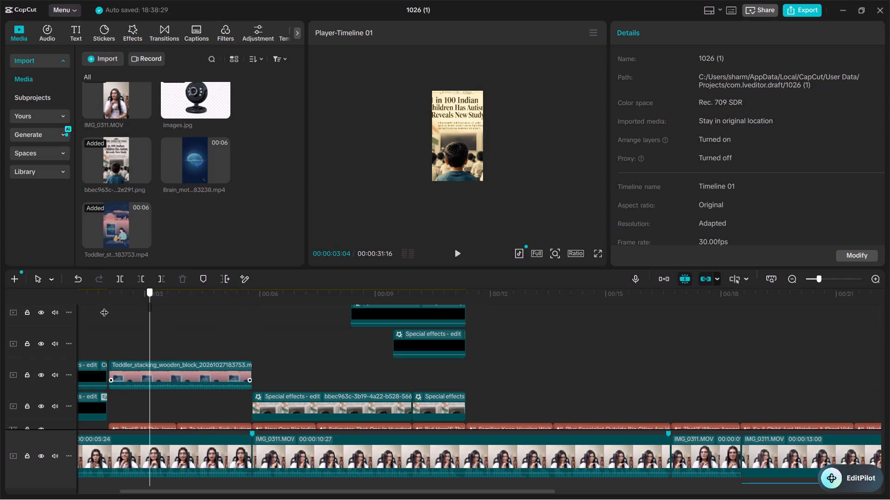
pyautogui.moveTo(104, 306); pyautogui.dragTo(103, 308)
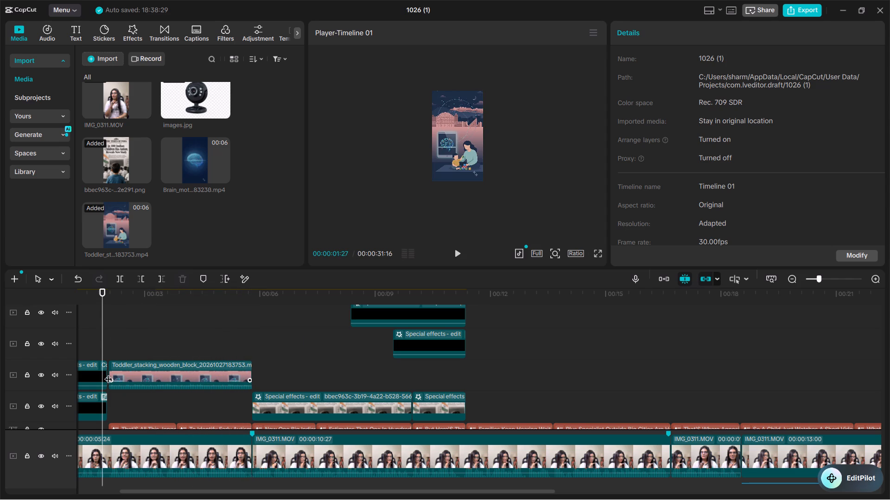
# Examine the junction between Compound clip5 and the Toddler_stacking_wooden_block clip at about 00:00:02 on the timeline.
pyautogui.keyDown('alt'); pyautogui.scroll(4, 108, 373); pyautogui.keyUp('alt')
pyautogui.keyDown('ctrl'); pyautogui.scroll(5, 119, 366); pyautogui.keyUp('ctrl')
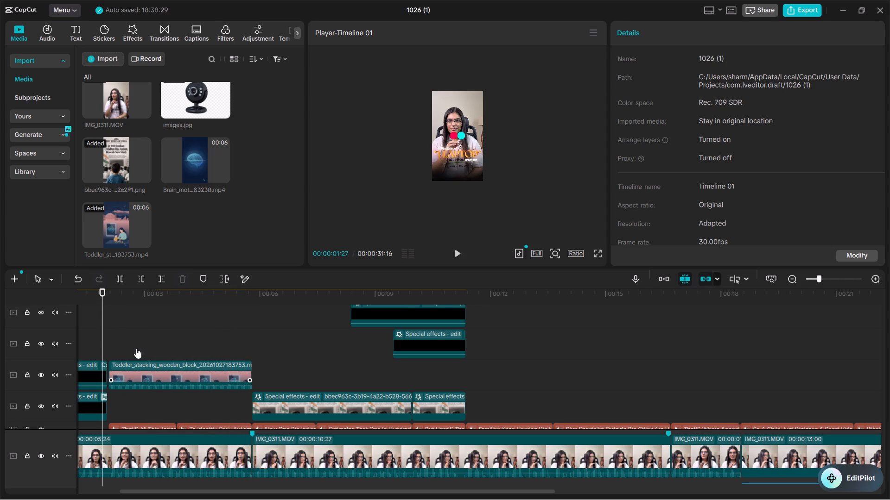
pyautogui.click(136, 348)
pyautogui.keyDown('alt'); pyautogui.scroll(4, 103, 375); pyautogui.keyUp('alt')
pyautogui.keyDown('alt'); pyautogui.scroll(-1, 155, 377); pyautogui.keyUp('alt')
pyautogui.keyDown('alt'); pyautogui.scroll(4, 216, 373); pyautogui.keyUp('alt')
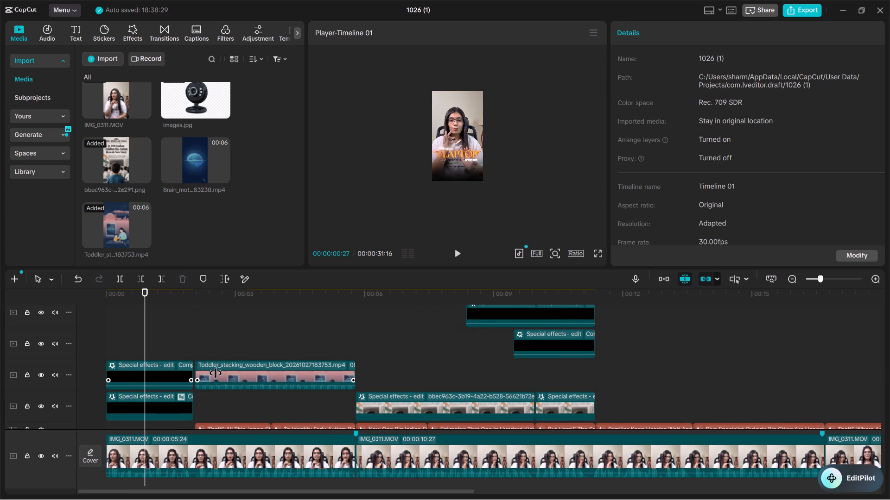
pyautogui.scroll(5, 190, 375)
pyautogui.keyDown('ctrl'); pyautogui.scroll(-1, 190, 375); pyautogui.keyUp('ctrl')
pyautogui.keyDown('ctrl'); pyautogui.scroll(12, 197, 375); pyautogui.keyUp('ctrl')
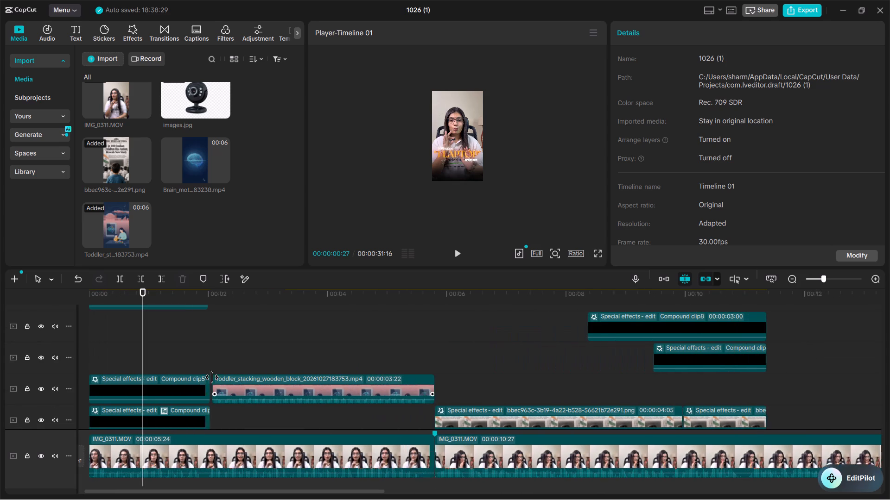
pyautogui.click(235, 382)
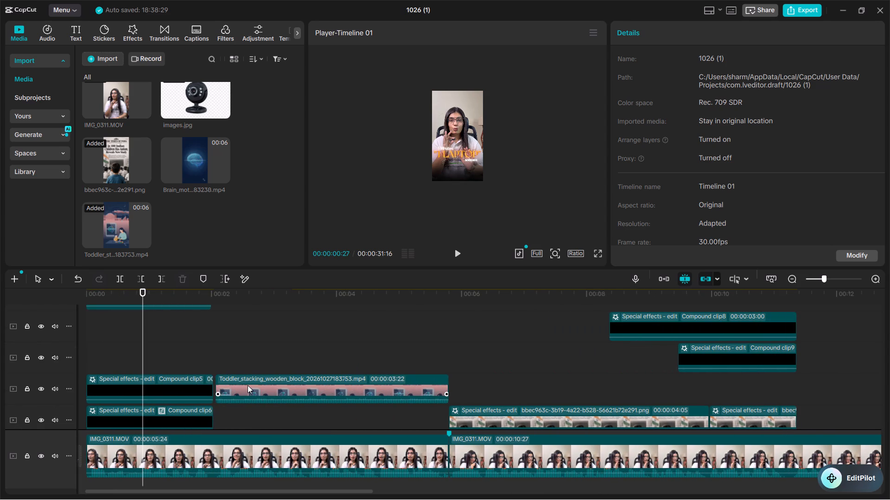
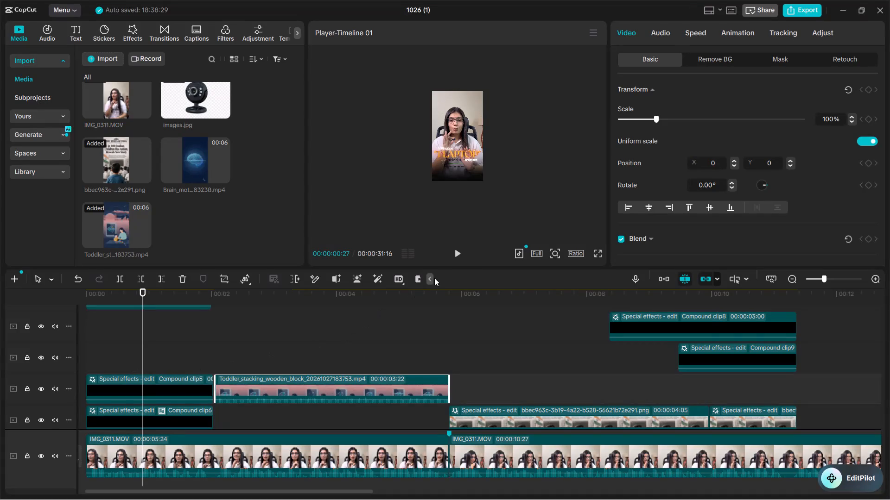
# Play the video from about 00:00:00:27 through the toddler clip into the newspaper clip, pausing near 00:00:07:09.
pyautogui.click(465, 255)
pyautogui.click(462, 251)
pyautogui.click(461, 251)
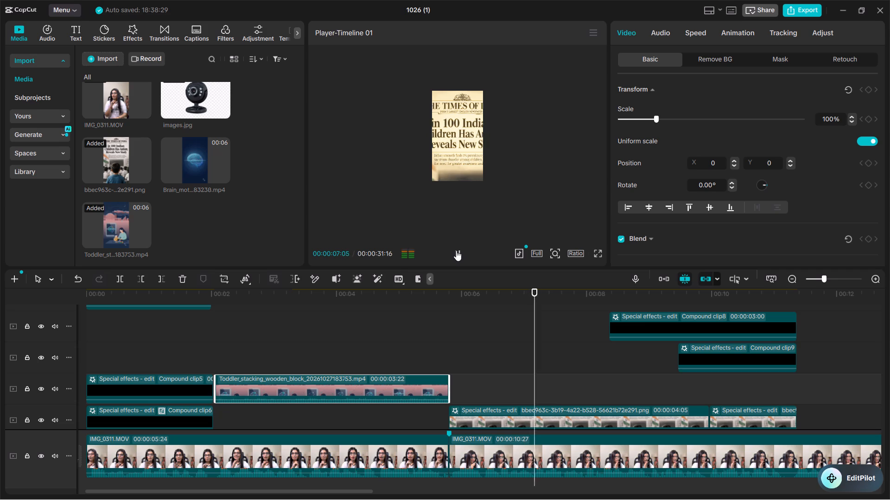
pyautogui.press('space')
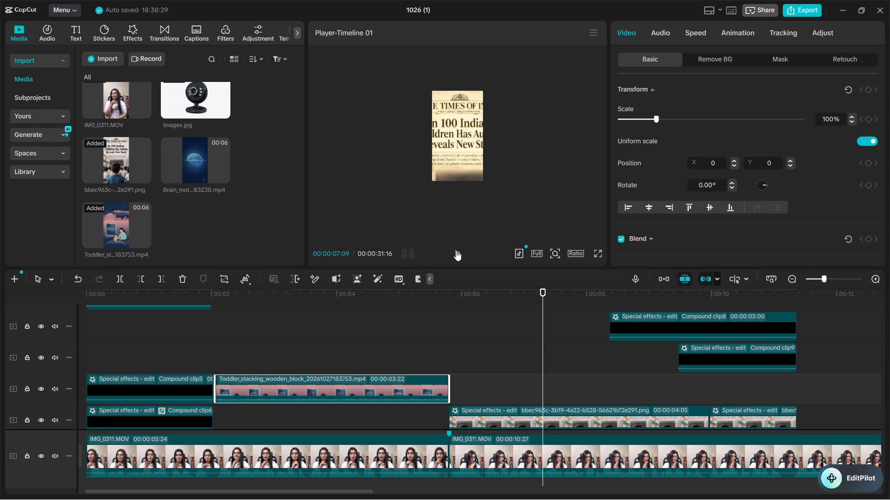
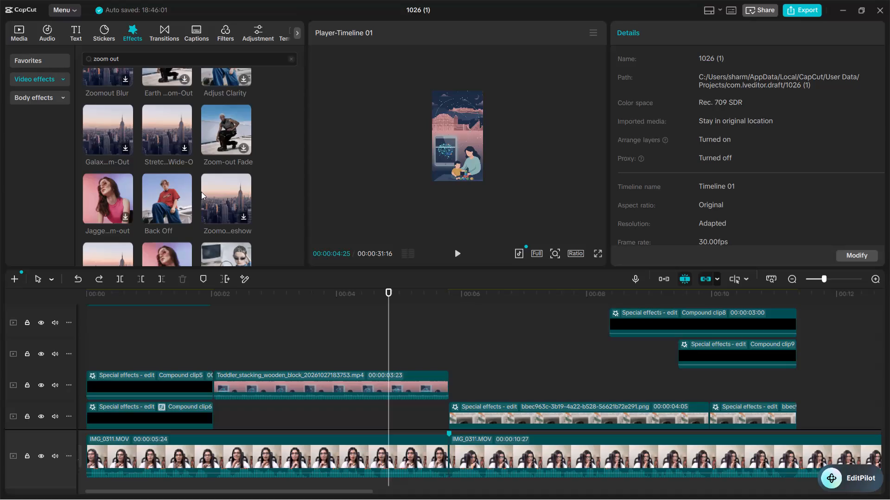
# Add the Zoom Out video effect directly above the start of the toddler clip at 00:00:02:00.
pyautogui.click(257, 375)
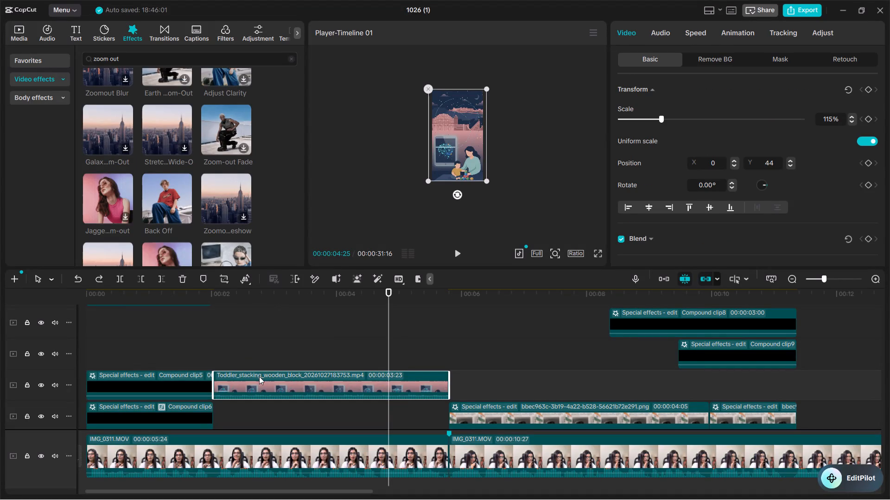
pyautogui.click(229, 287)
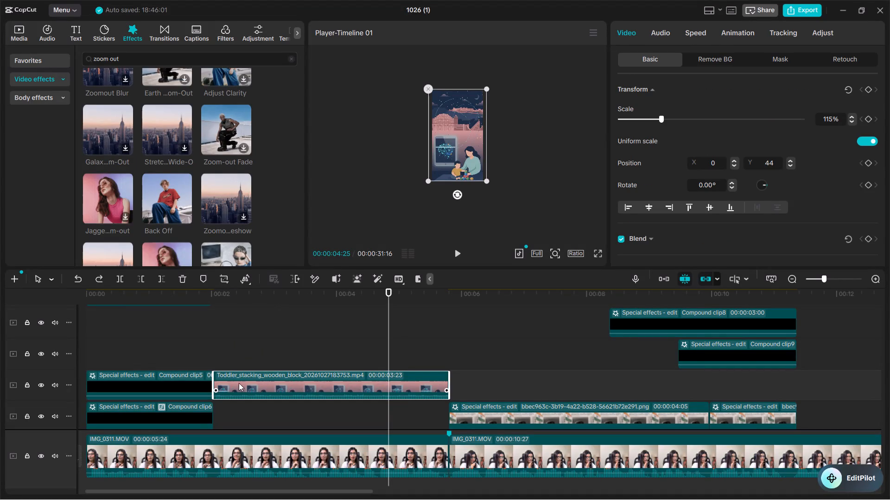
pyautogui.click(239, 383)
pyautogui.click(208, 295)
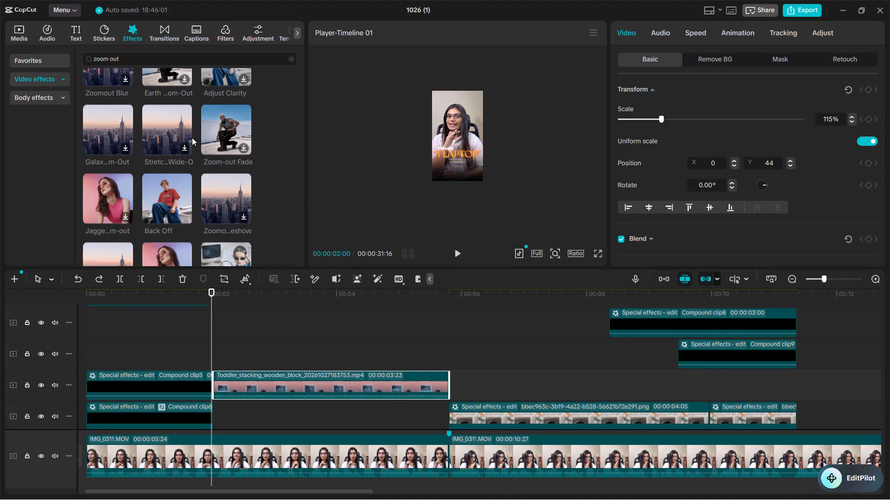
pyautogui.scroll(6, 159, 100)
pyautogui.scroll(2, 122, 125)
pyautogui.moveTo(106, 112); pyautogui.dragTo(138, 153)
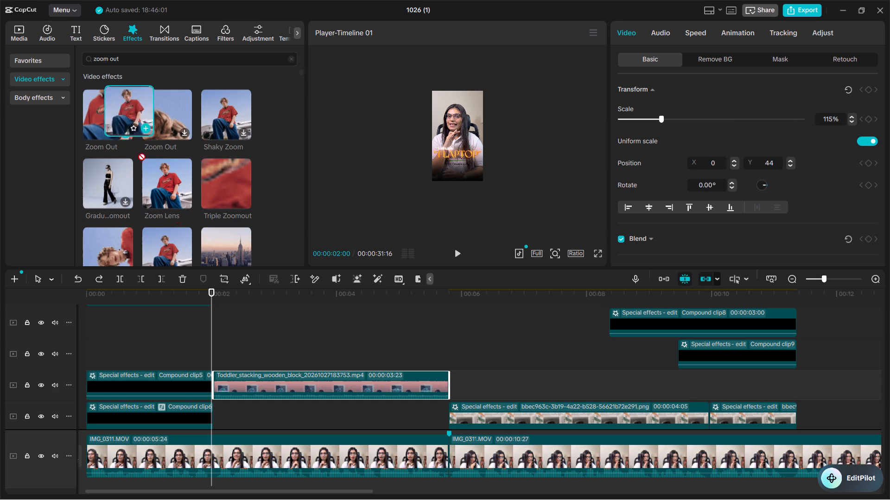
pyautogui.moveTo(138, 153); pyautogui.dragTo(213, 363)
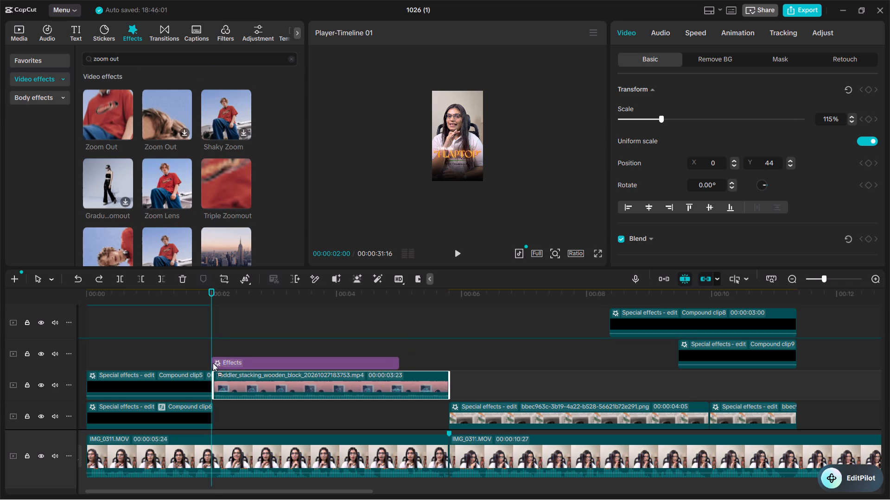
pyautogui.moveTo(277, 350); pyautogui.dragTo(278, 392)
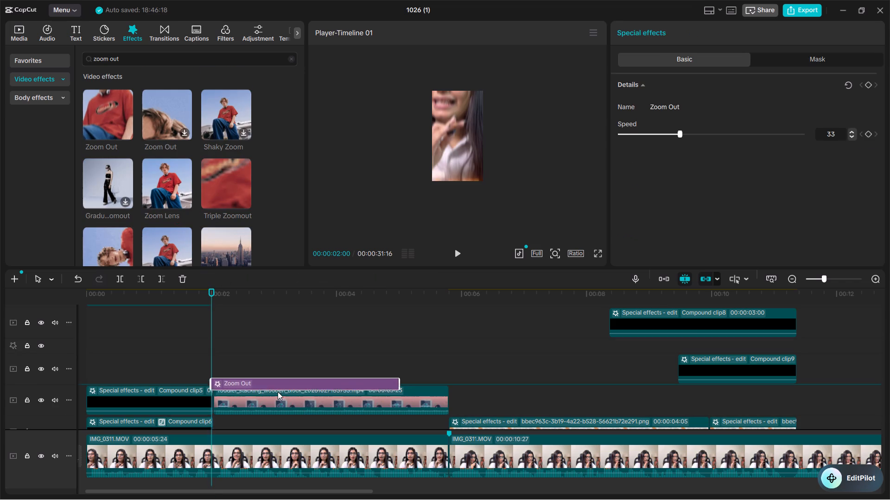
pyautogui.moveTo(278, 392); pyautogui.dragTo(278, 394)
# Trim the end of the Zoom Out effect so it lasts about half a second.
pyautogui.moveTo(397, 376); pyautogui.dragTo(299, 376)
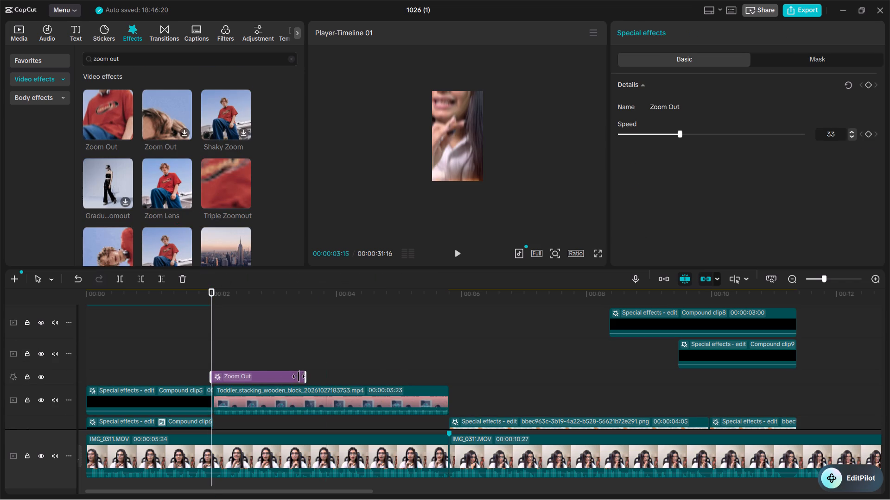
pyautogui.moveTo(299, 376); pyautogui.dragTo(242, 376)
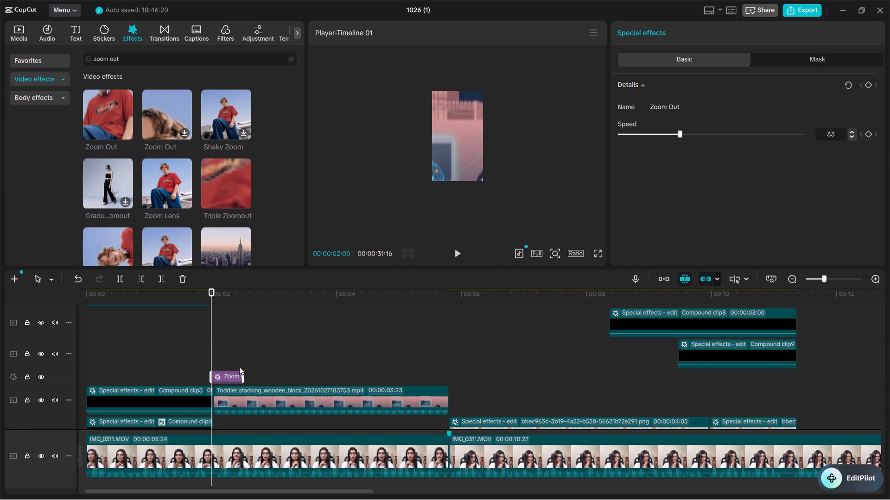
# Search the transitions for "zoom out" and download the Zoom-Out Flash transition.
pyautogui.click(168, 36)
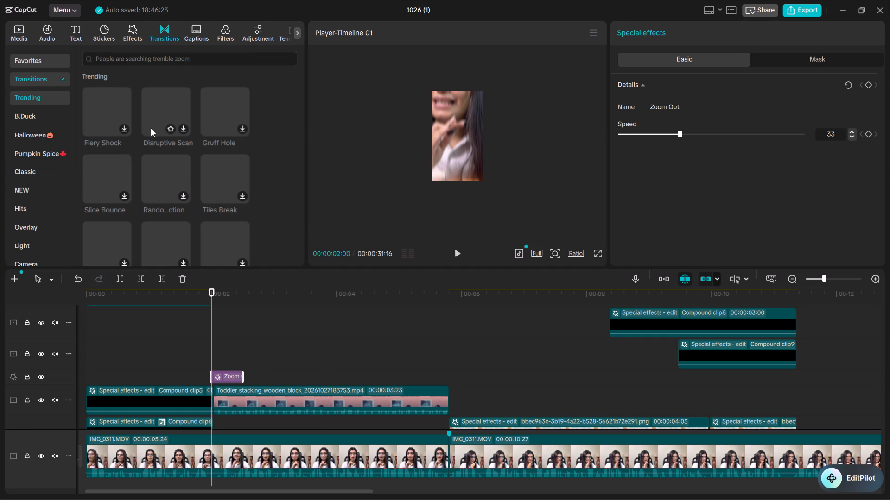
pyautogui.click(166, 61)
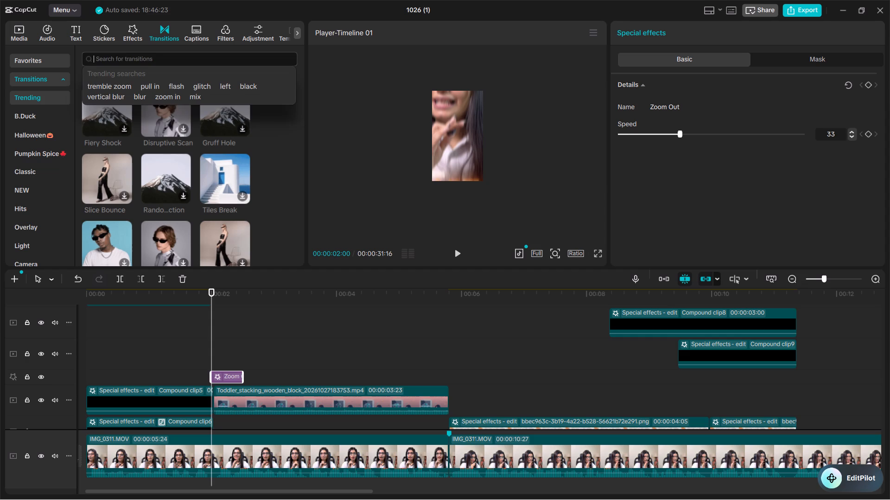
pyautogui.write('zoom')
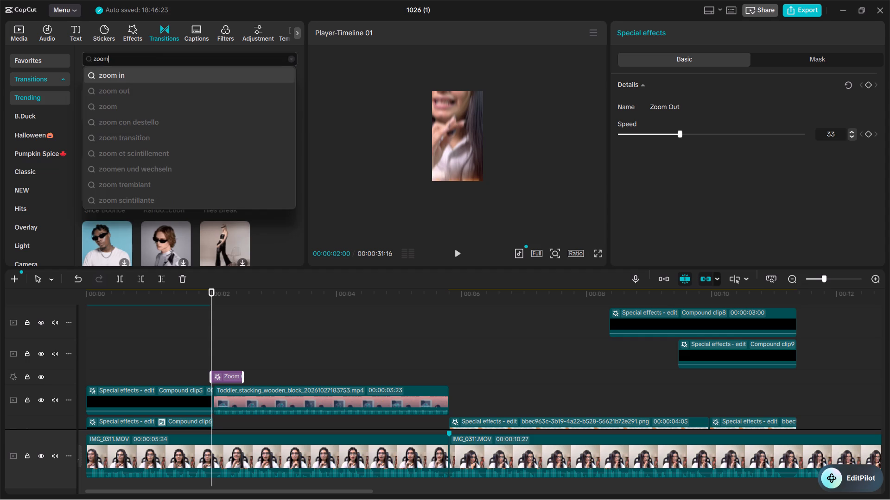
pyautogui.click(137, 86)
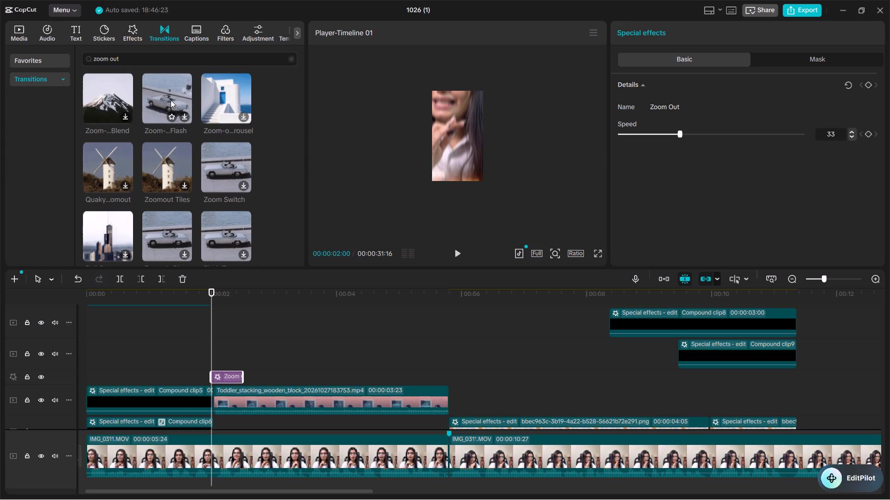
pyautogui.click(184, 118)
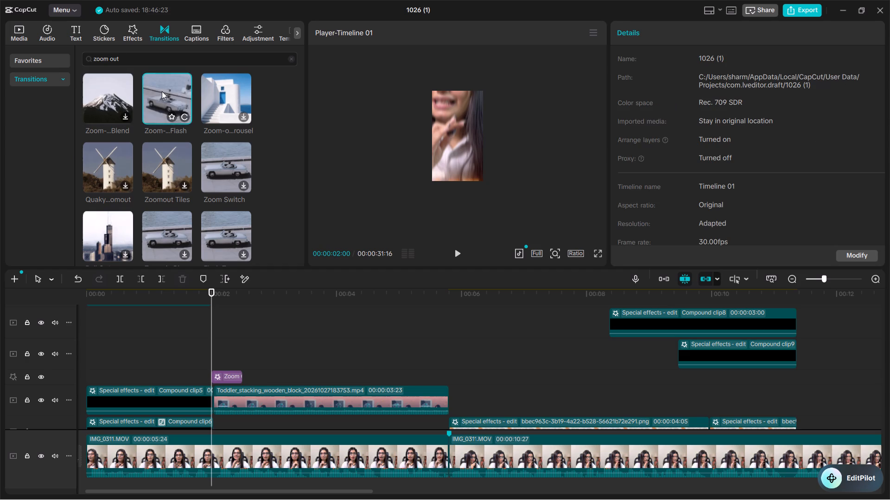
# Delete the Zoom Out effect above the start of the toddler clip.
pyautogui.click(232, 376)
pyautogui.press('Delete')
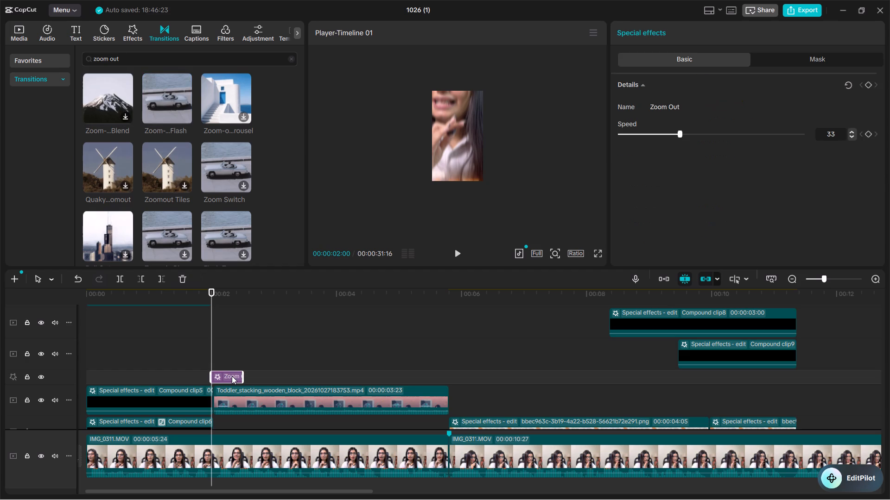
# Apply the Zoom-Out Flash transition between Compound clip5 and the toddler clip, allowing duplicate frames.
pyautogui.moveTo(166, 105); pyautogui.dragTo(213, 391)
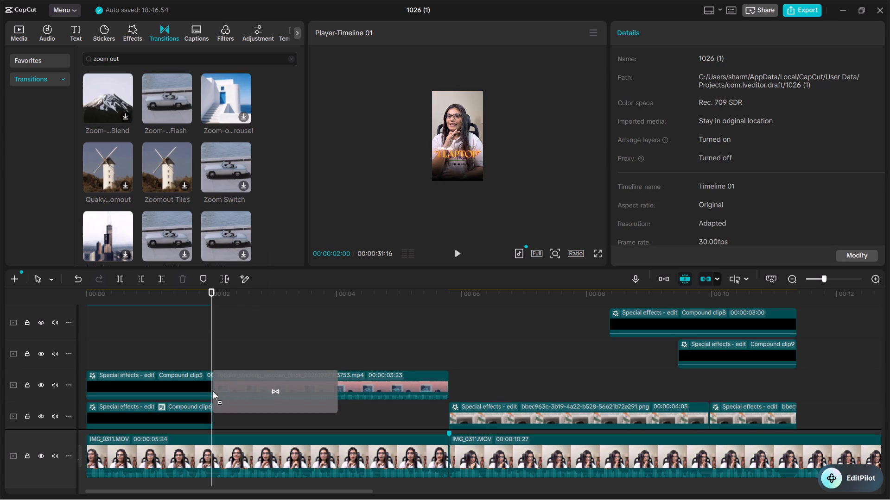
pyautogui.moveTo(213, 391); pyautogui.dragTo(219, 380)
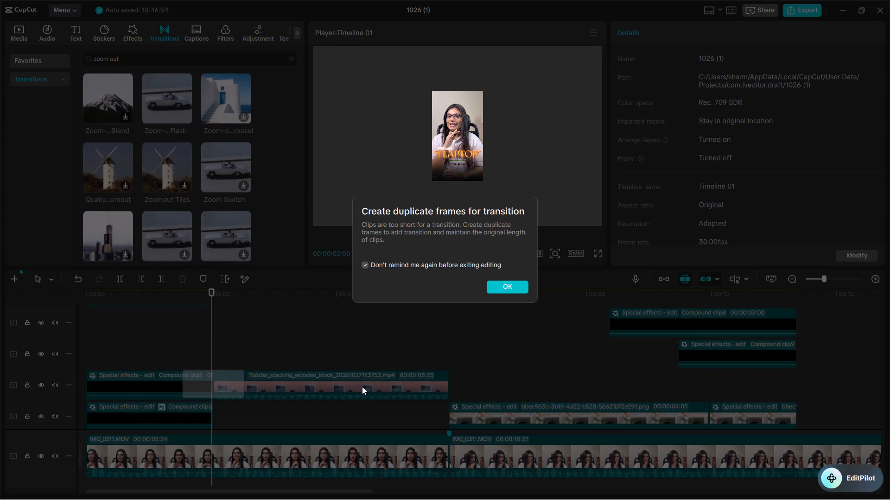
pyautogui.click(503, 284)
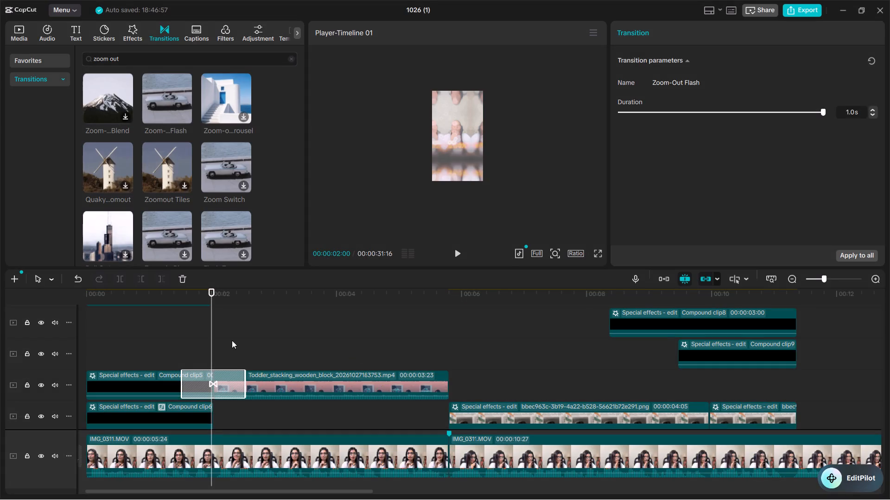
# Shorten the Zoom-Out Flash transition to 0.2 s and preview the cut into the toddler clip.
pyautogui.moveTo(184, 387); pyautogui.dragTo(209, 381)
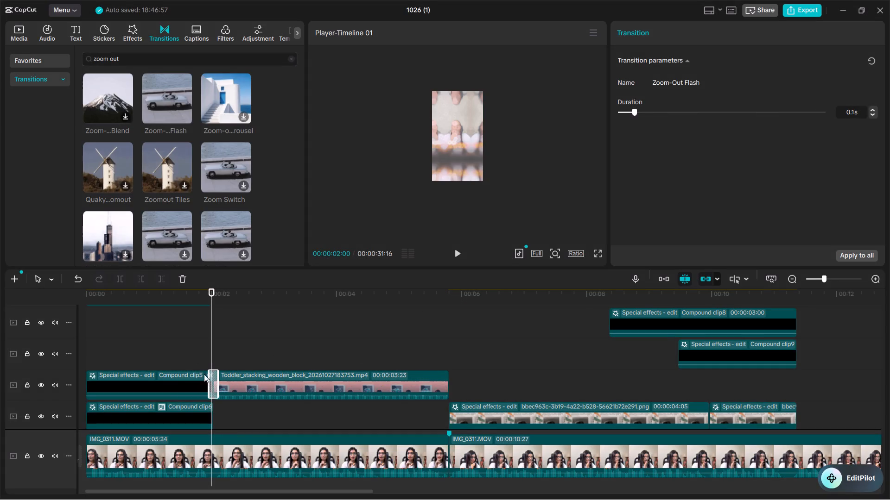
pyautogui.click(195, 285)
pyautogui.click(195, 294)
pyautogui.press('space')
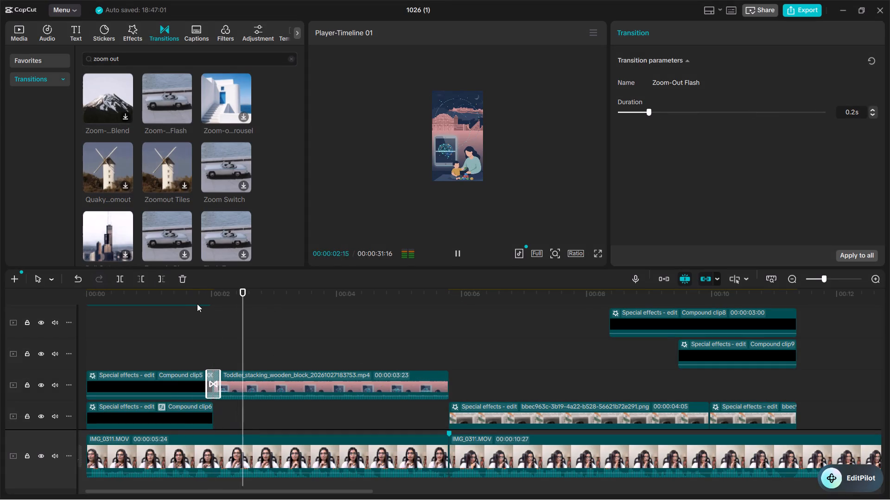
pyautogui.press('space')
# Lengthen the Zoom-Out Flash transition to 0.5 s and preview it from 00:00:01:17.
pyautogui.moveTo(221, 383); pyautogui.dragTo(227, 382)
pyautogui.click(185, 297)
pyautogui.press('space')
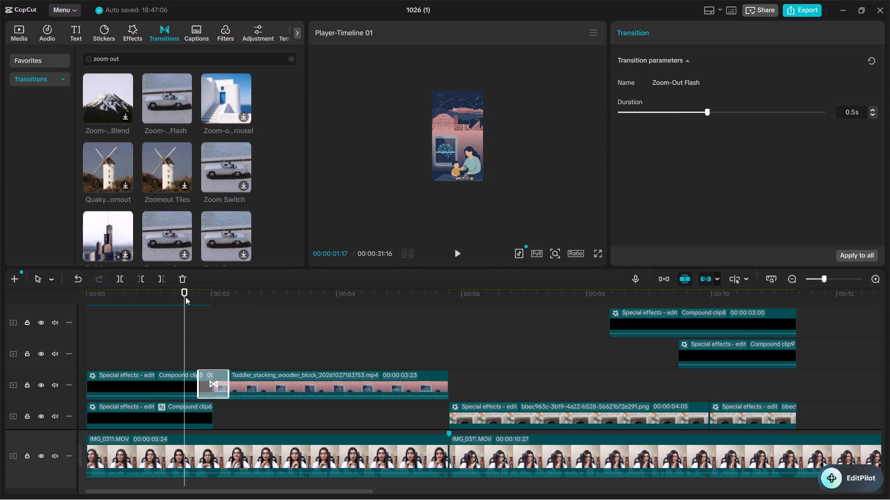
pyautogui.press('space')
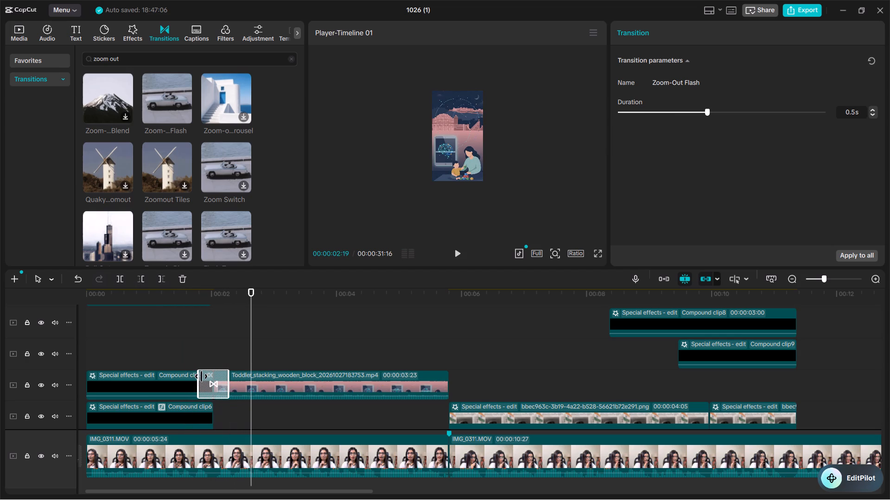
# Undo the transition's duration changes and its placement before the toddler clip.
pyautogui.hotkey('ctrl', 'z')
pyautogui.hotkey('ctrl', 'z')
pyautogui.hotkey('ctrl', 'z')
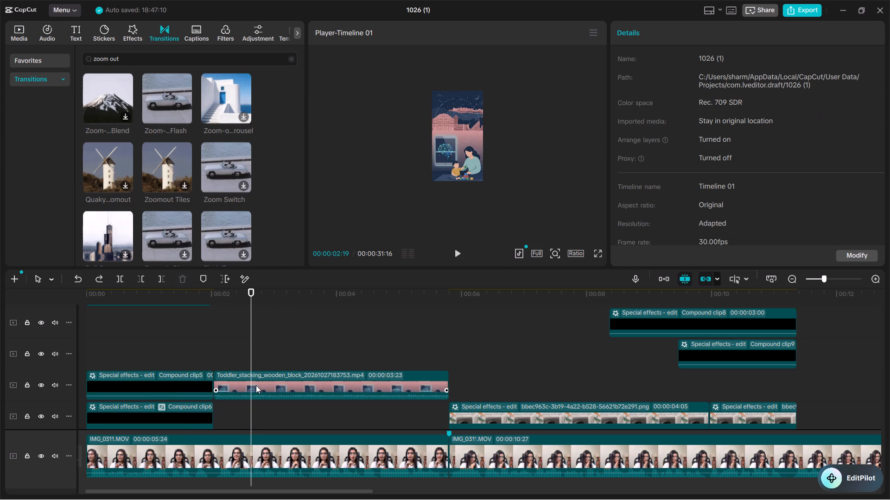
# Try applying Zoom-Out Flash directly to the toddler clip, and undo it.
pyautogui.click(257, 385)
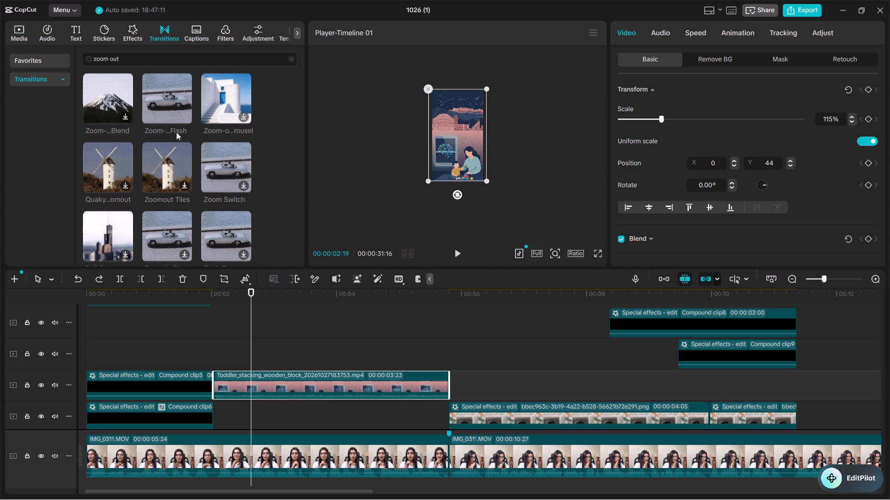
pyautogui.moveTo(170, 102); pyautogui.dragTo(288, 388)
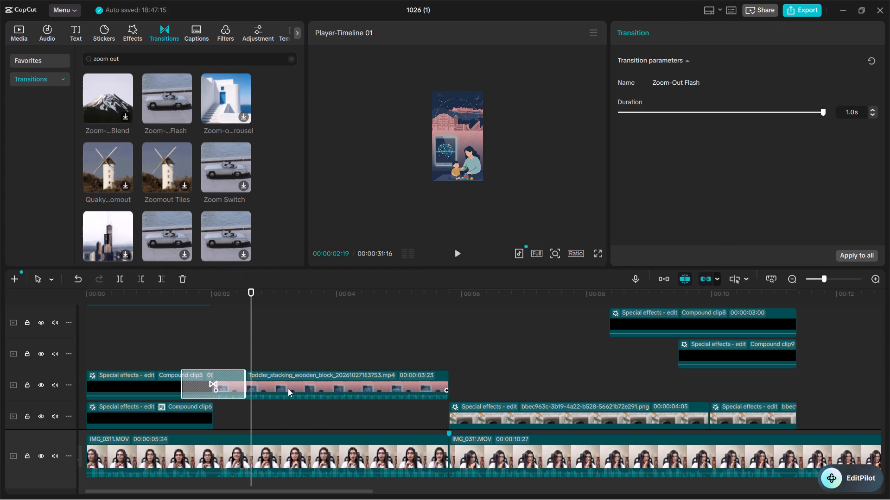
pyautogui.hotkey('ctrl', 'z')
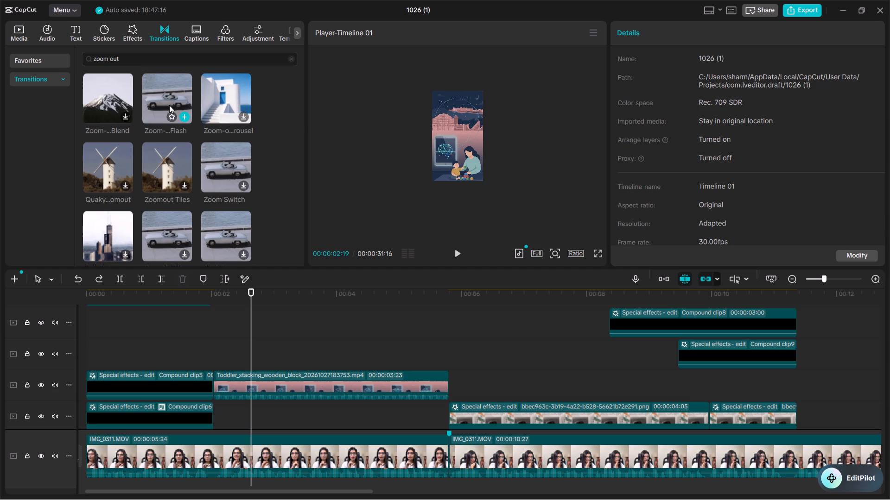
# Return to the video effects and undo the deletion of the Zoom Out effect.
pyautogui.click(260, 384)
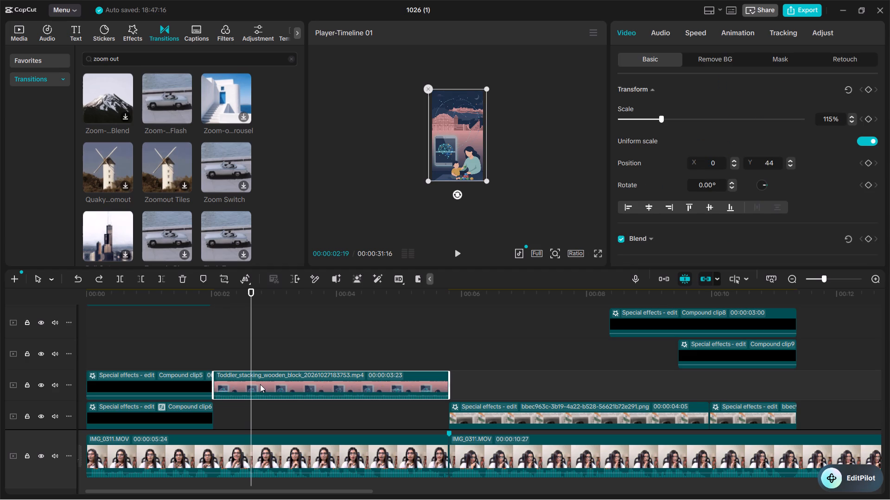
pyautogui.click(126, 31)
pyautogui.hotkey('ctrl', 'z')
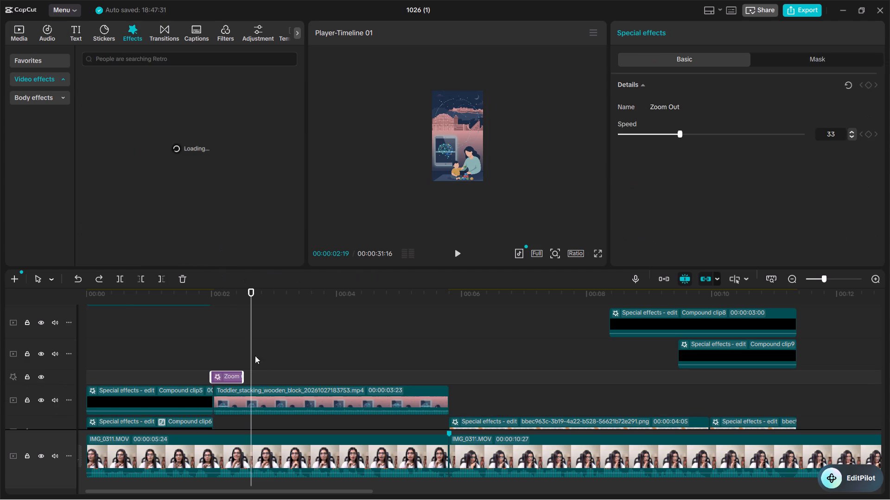
# Shift the Zoom Out effect slightly later so its start aligns with the start of the toddler clip.
pyautogui.scroll(1, 206, 356)
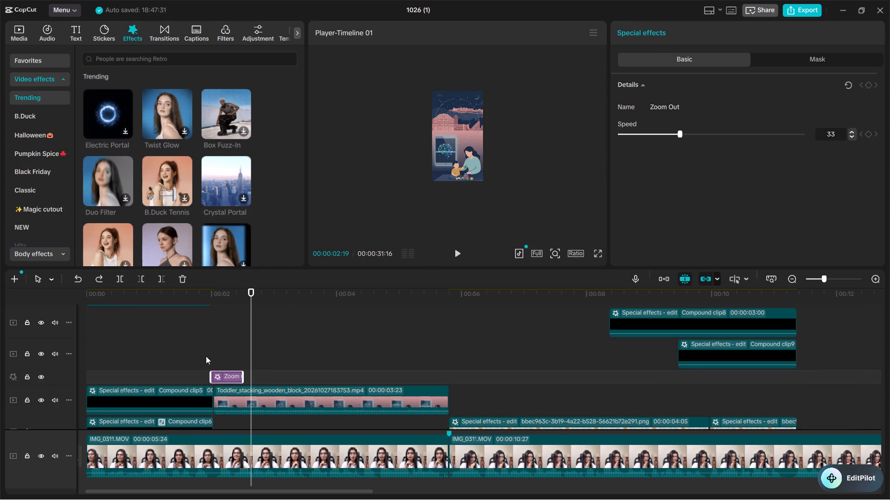
pyautogui.scroll(2, 206, 356)
pyautogui.keyDown('ctrl'); pyautogui.scroll(10, 272, 374); pyautogui.keyUp('ctrl')
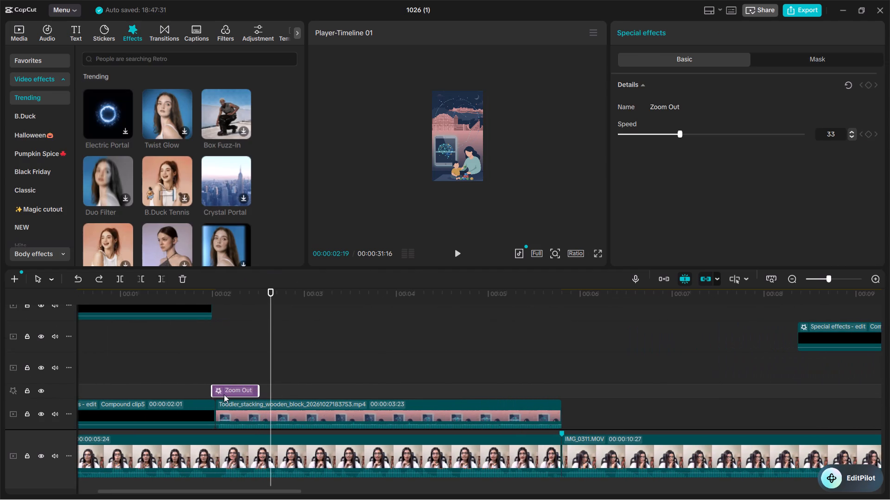
pyautogui.moveTo(224, 394); pyautogui.dragTo(230, 393)
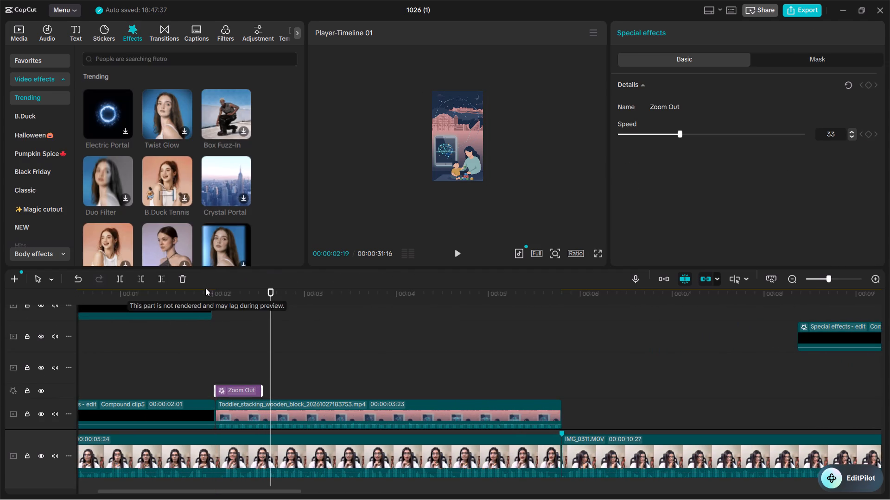
# Play the cut into the toddler clip repeatedly from about 00:00:01:28 to check the Zoom Out effect's timing.
pyautogui.click(204, 288)
pyautogui.press('space')
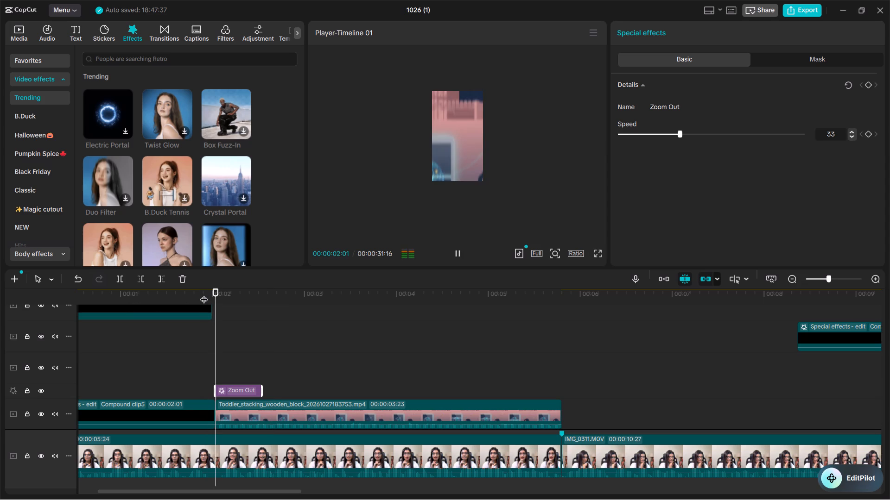
pyautogui.press('space')
pyautogui.click(241, 368)
pyautogui.click(207, 295)
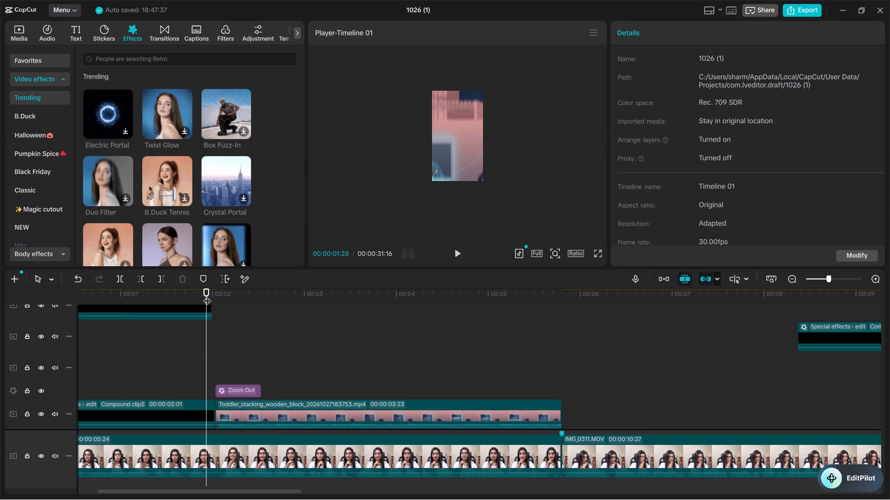
pyautogui.press('space')
pyautogui.press('space')
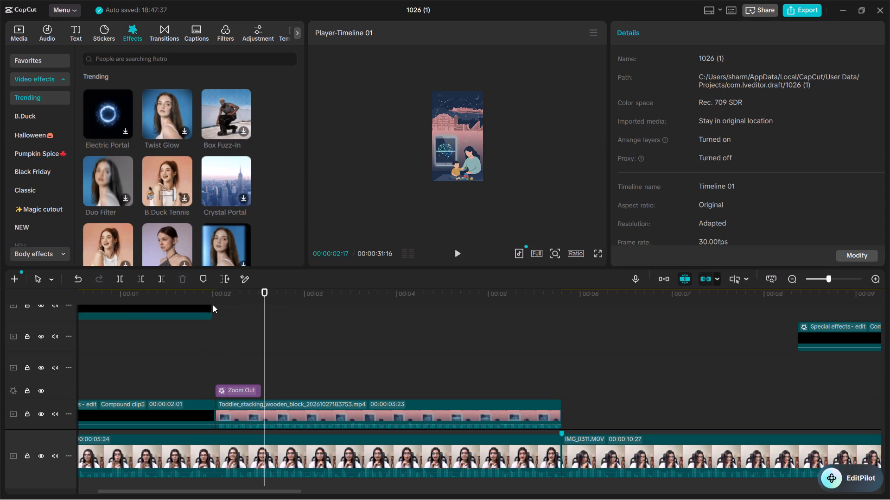
pyautogui.click(208, 297)
pyautogui.press('space')
pyautogui.press('space')
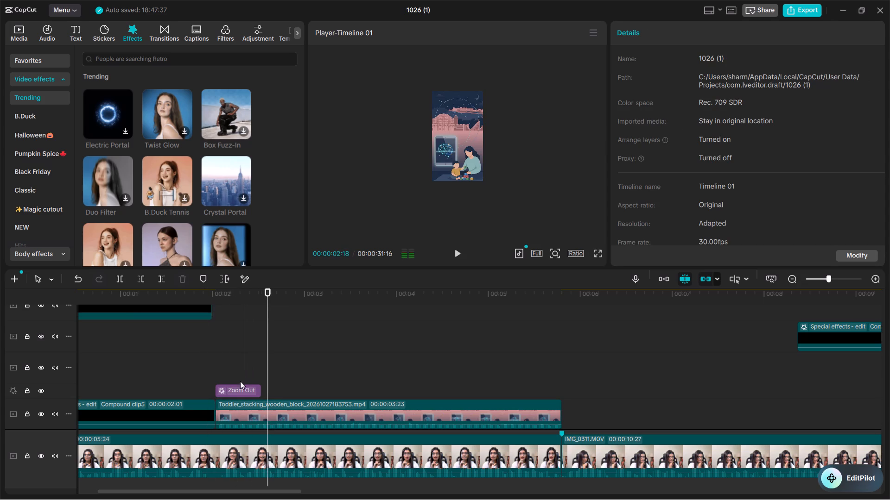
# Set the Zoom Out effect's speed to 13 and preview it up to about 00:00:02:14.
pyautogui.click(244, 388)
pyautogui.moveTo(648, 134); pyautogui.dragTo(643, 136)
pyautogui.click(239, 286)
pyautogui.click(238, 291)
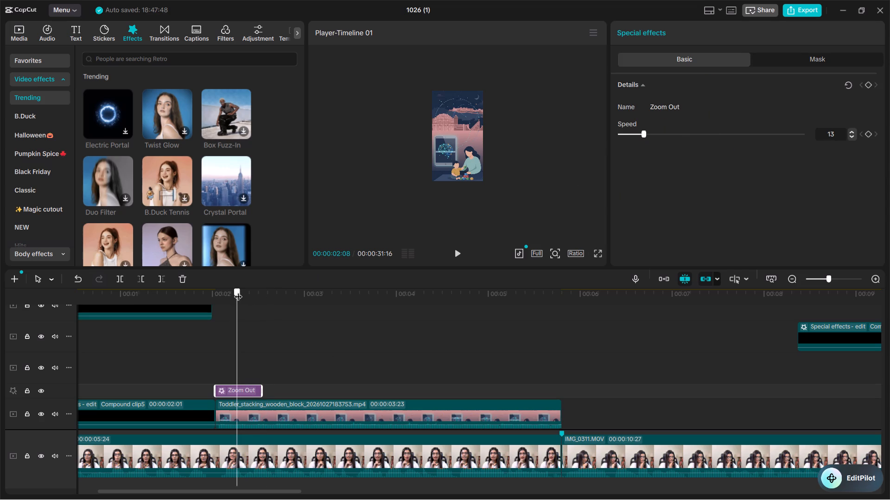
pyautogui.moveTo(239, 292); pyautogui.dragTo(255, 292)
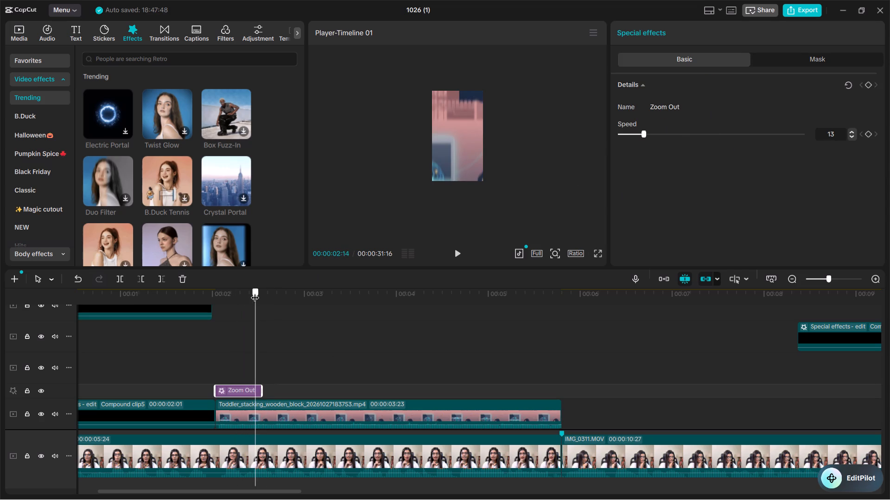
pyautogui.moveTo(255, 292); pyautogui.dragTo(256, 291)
# Delete the Zoom Out effect above the toddler clip.
pyautogui.press('Delete')
# Add keyframes for all transform properties on the toddler clip at 00:00:02:11.
pyautogui.click(258, 399)
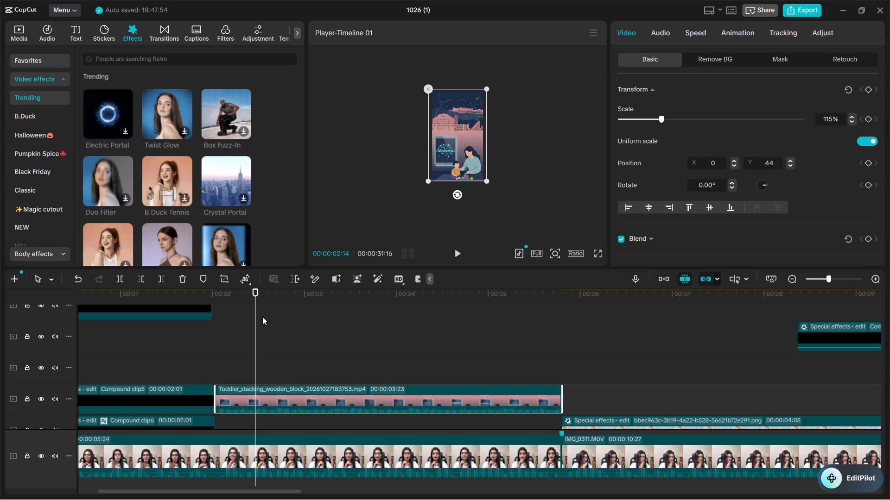
pyautogui.click(246, 297)
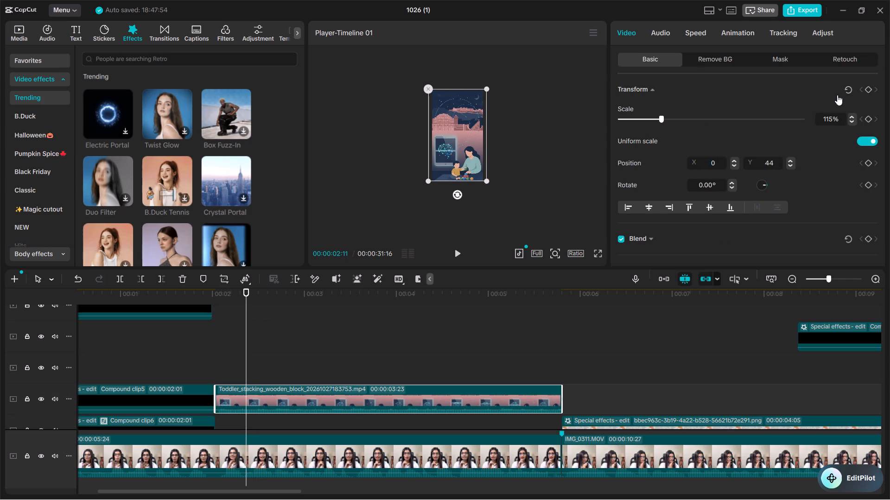
pyautogui.click(873, 88)
pyautogui.click(870, 87)
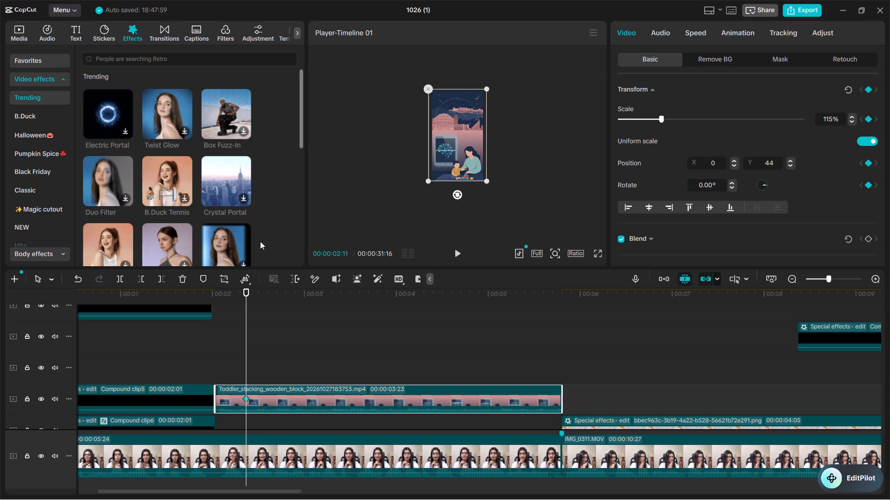
# Enlarge the toddler clip's scale at its start, 00:00:02:01, so it zooms out, and play the result.
pyautogui.moveTo(218, 294); pyautogui.dragTo(216, 300)
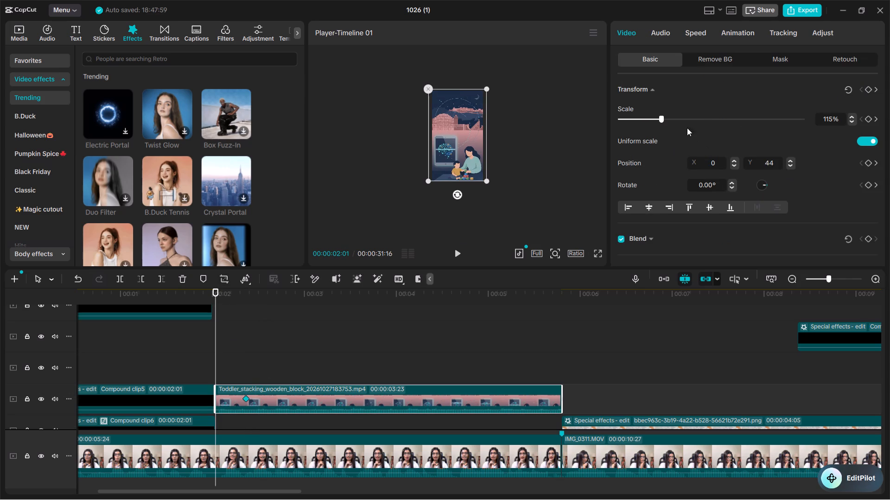
pyautogui.moveTo(677, 118); pyautogui.dragTo(675, 117)
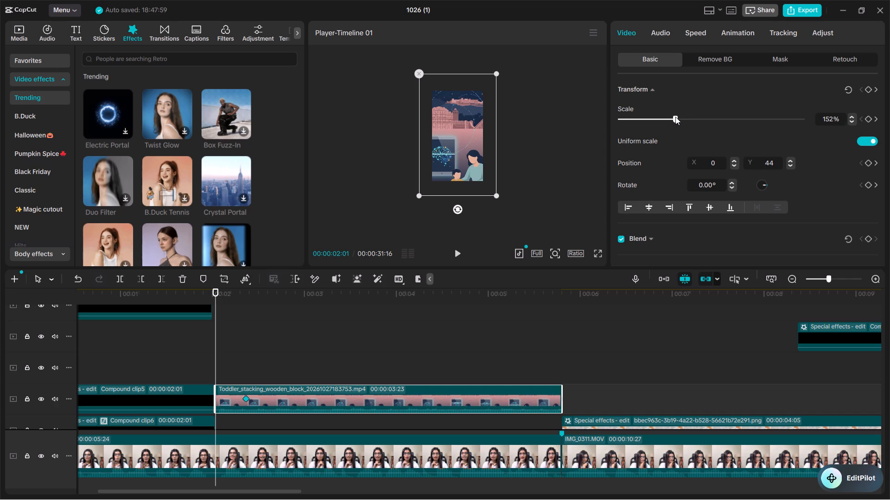
pyautogui.moveTo(675, 117); pyautogui.dragTo(672, 118)
pyautogui.press('space')
pyautogui.press('space')
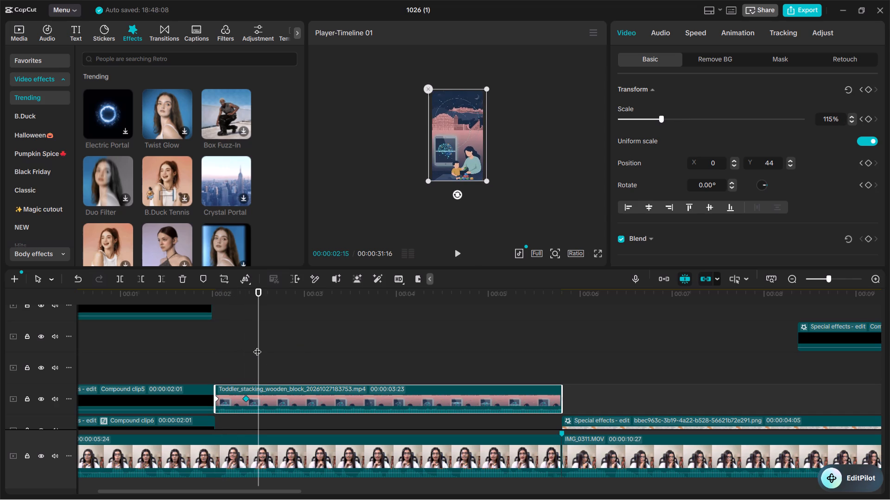
pyautogui.press('space')
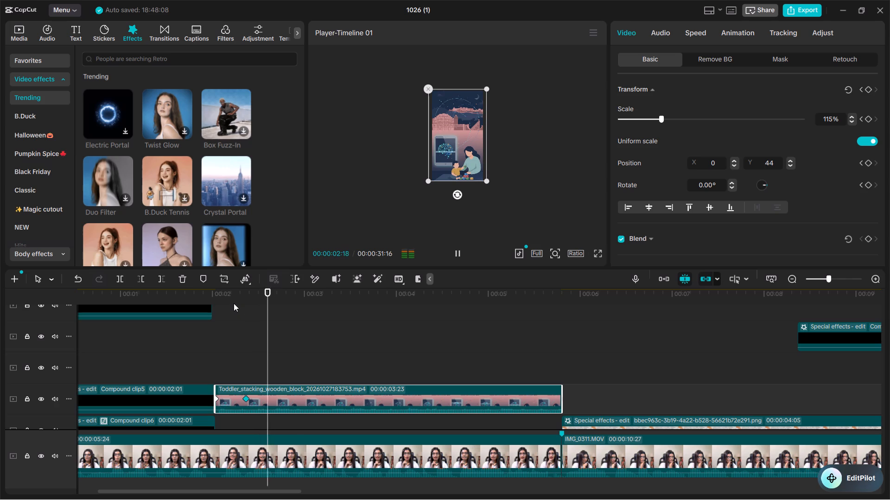
pyautogui.press('space')
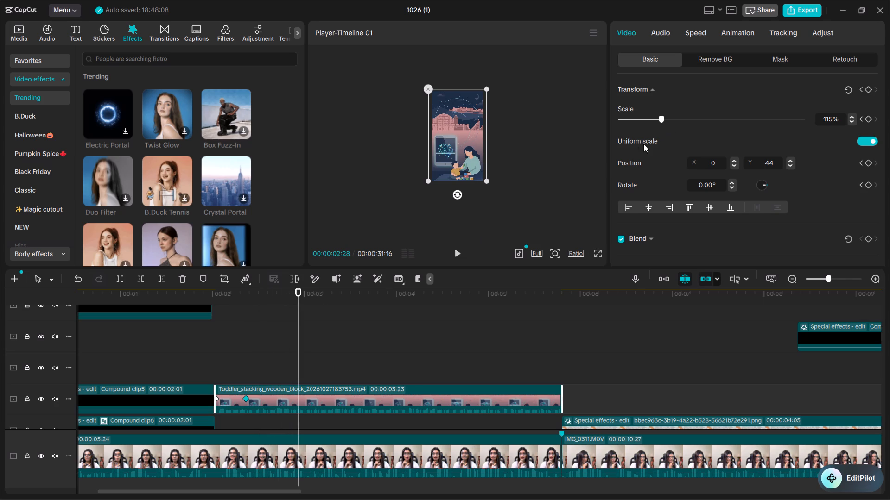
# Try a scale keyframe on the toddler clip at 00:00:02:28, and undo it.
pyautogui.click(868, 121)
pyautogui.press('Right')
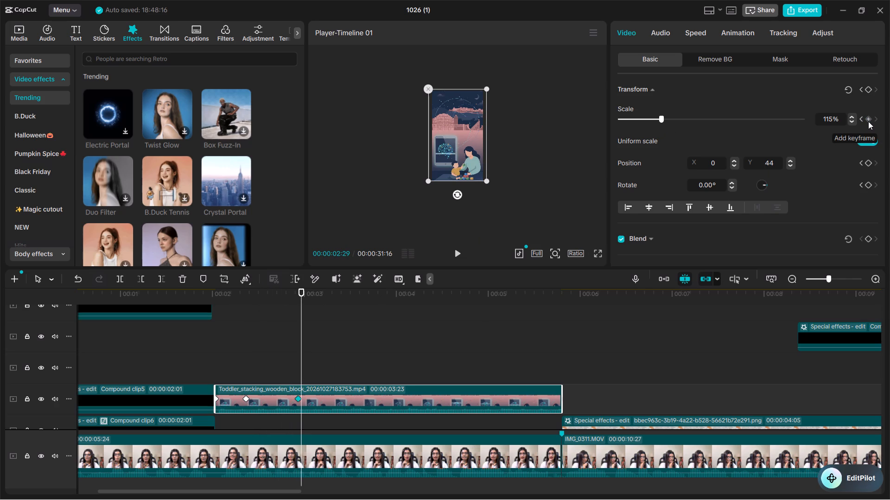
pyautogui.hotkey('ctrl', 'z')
# Add a scale keyframe to the toddler clip at 00:00:02:24, keeping 115%.
pyautogui.press('Left')
pyautogui.press('Left')
pyautogui.press('Left')
pyautogui.press('Left')
pyautogui.press('Left')
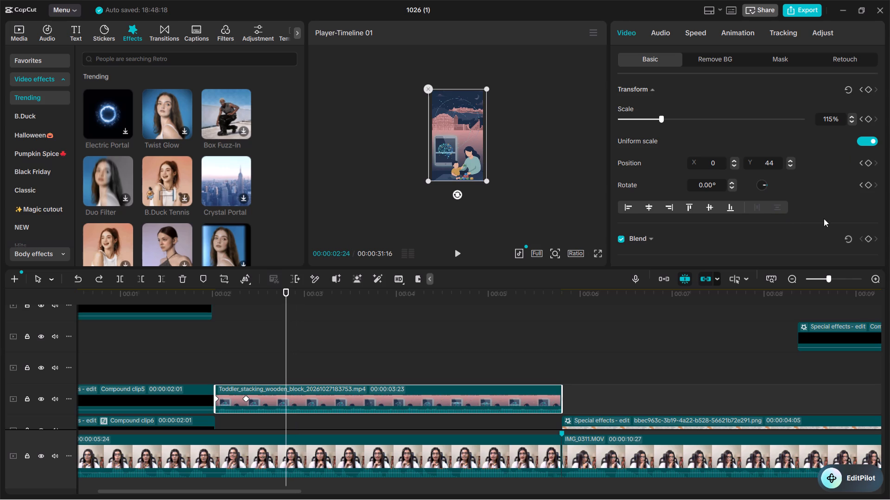
pyautogui.click(866, 119)
# Preview past the new keyframe and set the toddler clip's scale to 164% at 00:00:03:01.
pyautogui.press('space')
pyautogui.press('space')
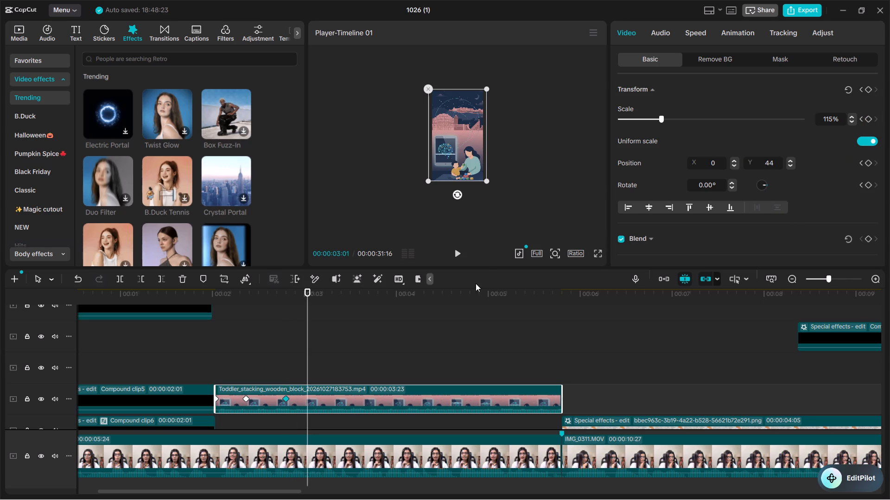
pyautogui.moveTo(300, 293); pyautogui.dragTo(293, 295)
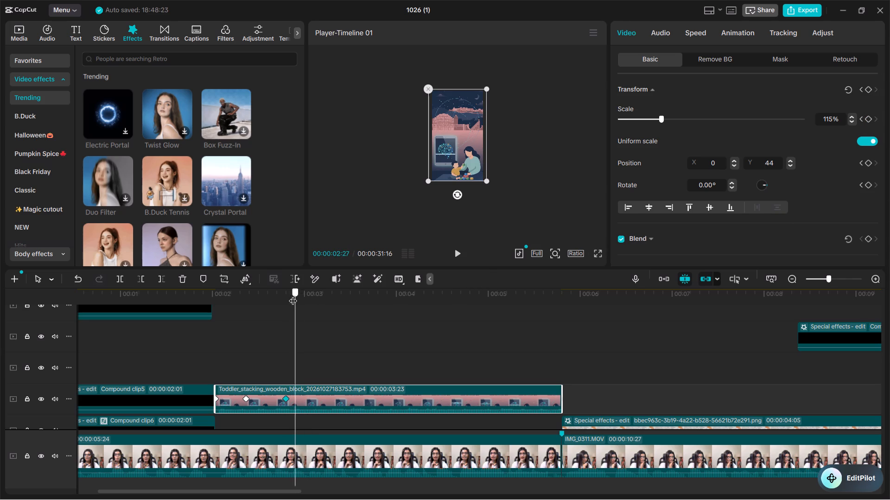
pyautogui.moveTo(293, 295); pyautogui.dragTo(290, 296)
pyautogui.press('space')
pyautogui.press('space')
pyautogui.press('space')
pyautogui.click(308, 297)
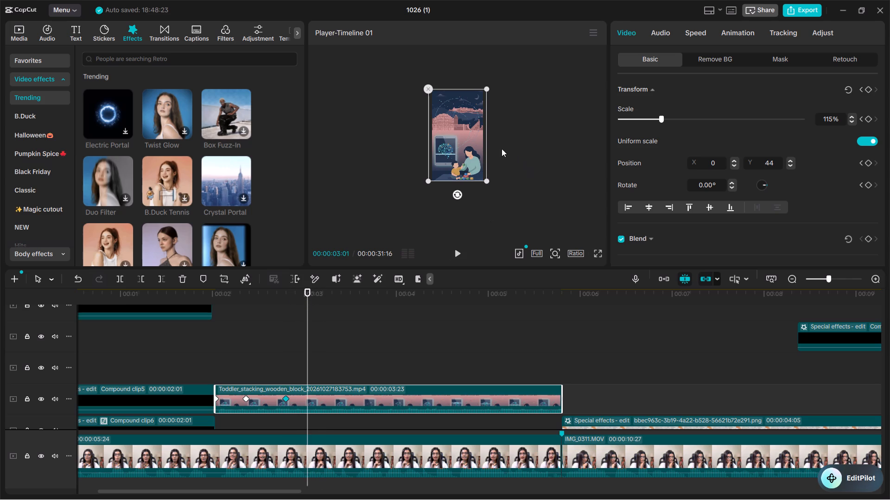
pyautogui.moveTo(668, 120); pyautogui.dragTo(680, 121)
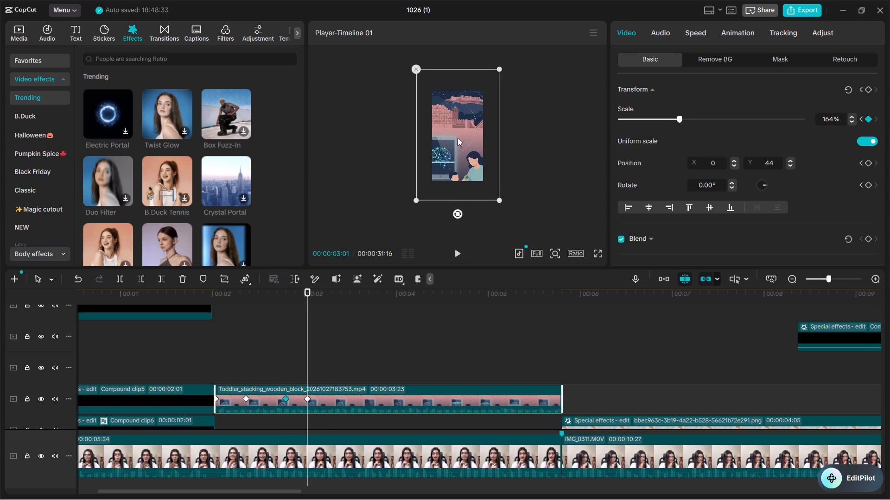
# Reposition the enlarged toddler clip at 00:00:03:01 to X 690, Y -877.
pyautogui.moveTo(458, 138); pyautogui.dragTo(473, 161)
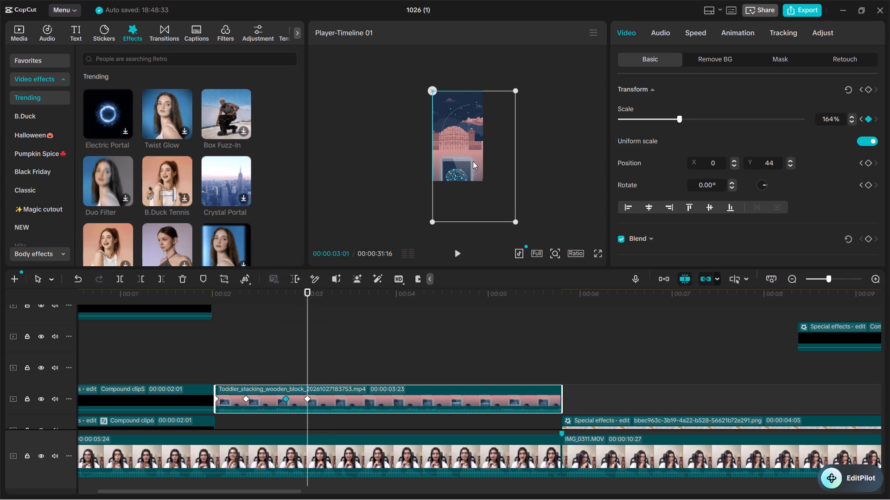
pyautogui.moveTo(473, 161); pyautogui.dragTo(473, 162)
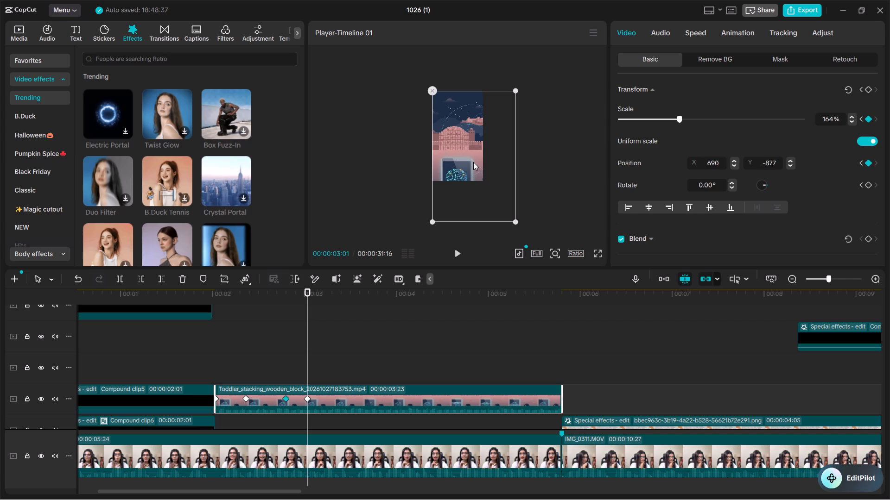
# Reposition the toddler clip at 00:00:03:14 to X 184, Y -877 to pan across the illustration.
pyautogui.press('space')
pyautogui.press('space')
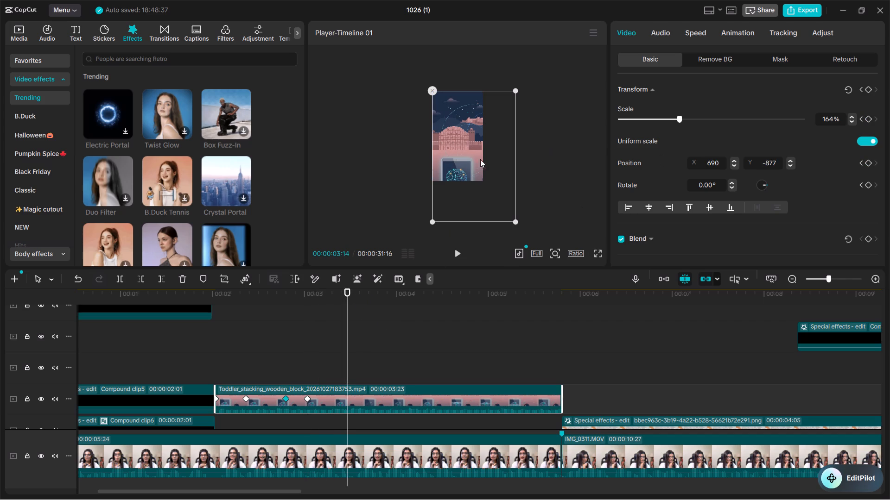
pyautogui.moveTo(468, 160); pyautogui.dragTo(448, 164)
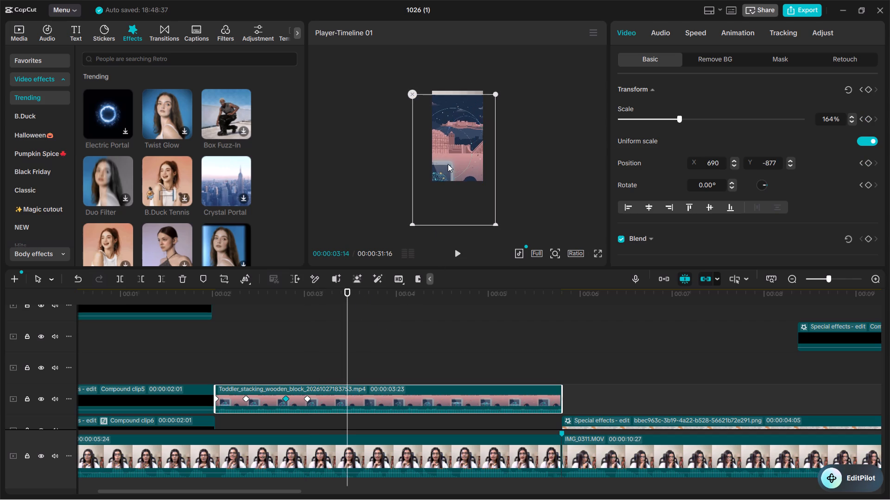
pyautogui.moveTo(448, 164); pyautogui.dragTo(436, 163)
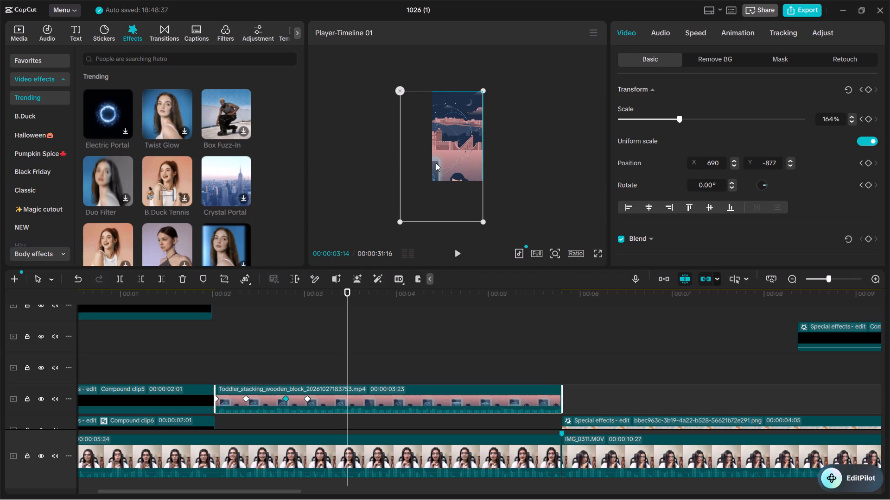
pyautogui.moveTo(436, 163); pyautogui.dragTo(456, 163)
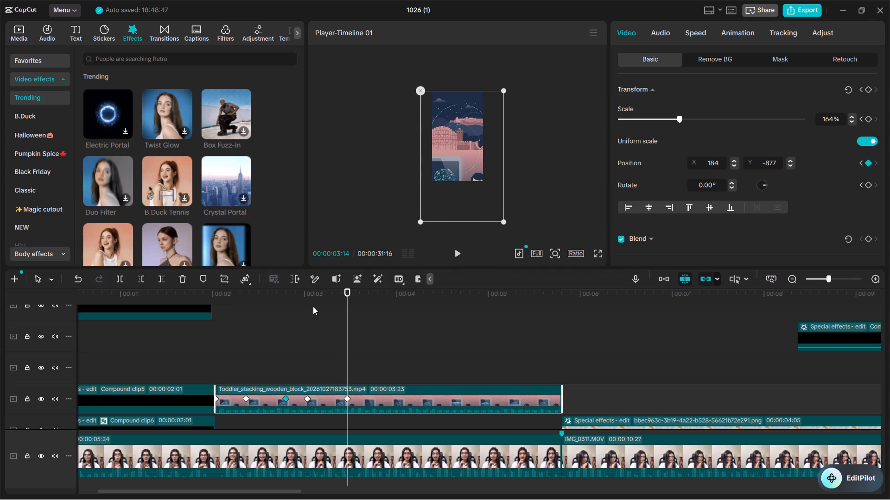
# Play the toddler clip's opening repeatedly from several start points to check the zoom and pan motion.
pyautogui.click(312, 306)
pyautogui.click(292, 296)
pyautogui.press('space')
pyautogui.press('space')
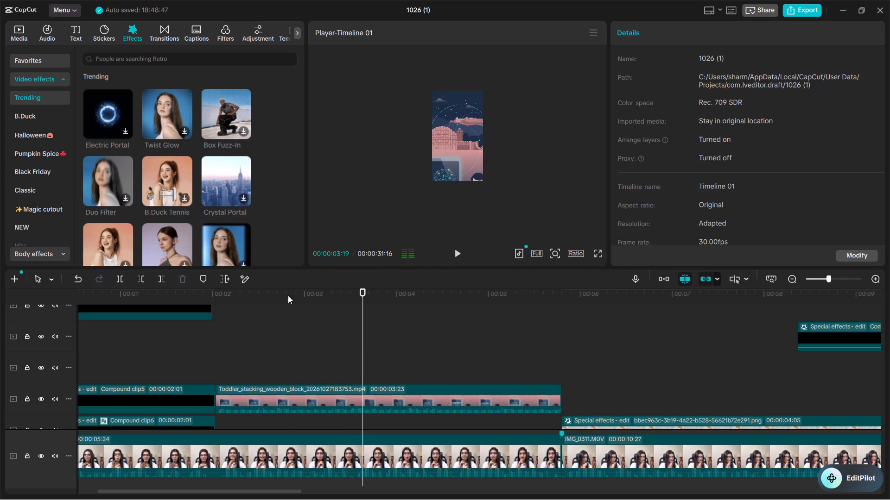
pyautogui.click(244, 294)
pyautogui.press('space')
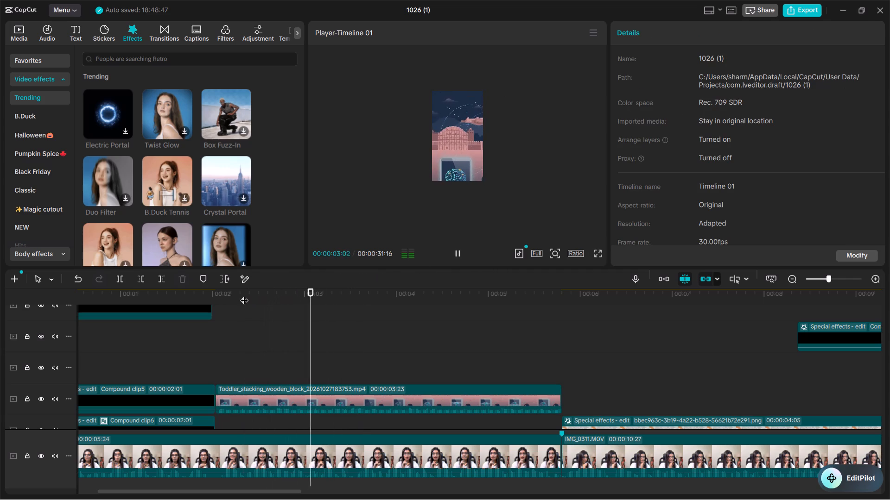
pyautogui.press('space')
pyautogui.click(206, 300)
pyautogui.click(222, 292)
pyautogui.press('space')
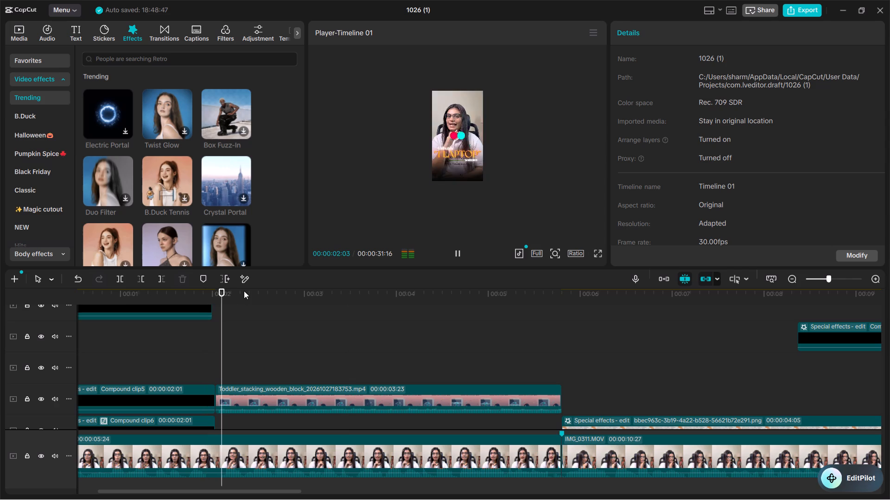
pyautogui.press('space')
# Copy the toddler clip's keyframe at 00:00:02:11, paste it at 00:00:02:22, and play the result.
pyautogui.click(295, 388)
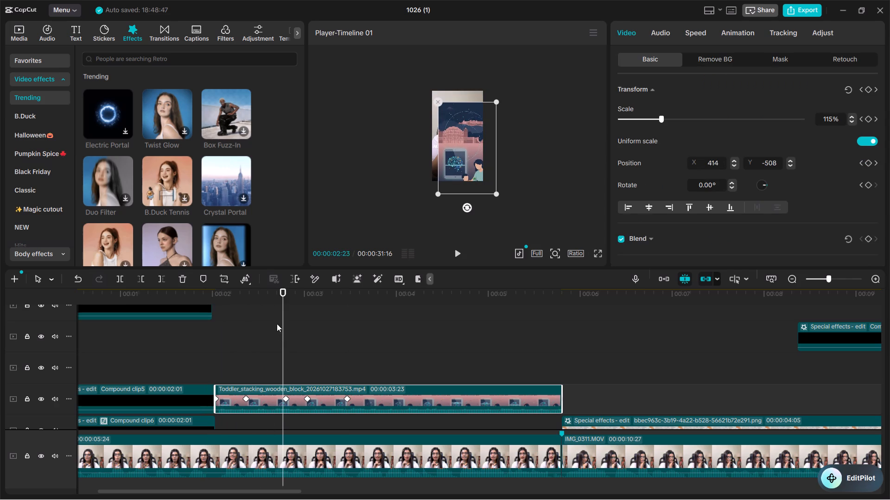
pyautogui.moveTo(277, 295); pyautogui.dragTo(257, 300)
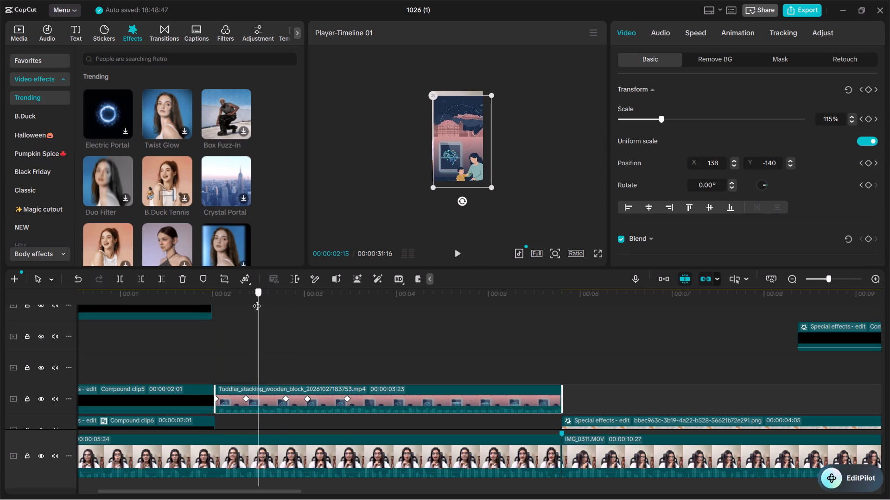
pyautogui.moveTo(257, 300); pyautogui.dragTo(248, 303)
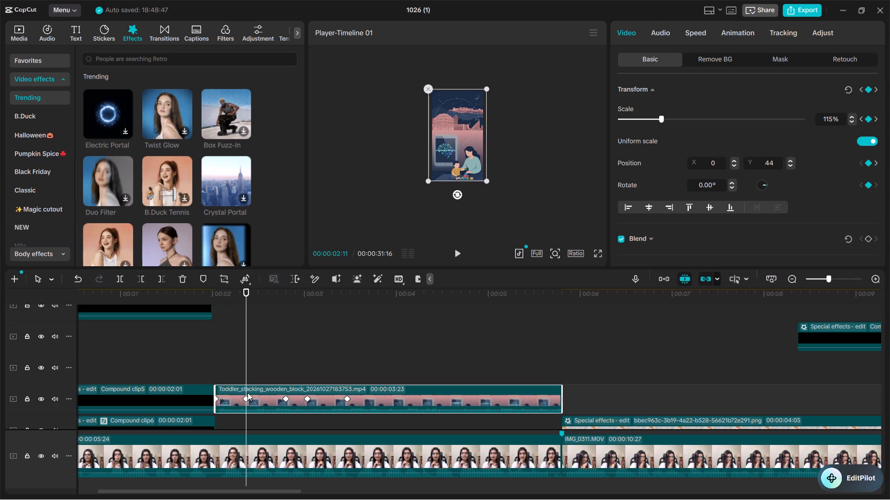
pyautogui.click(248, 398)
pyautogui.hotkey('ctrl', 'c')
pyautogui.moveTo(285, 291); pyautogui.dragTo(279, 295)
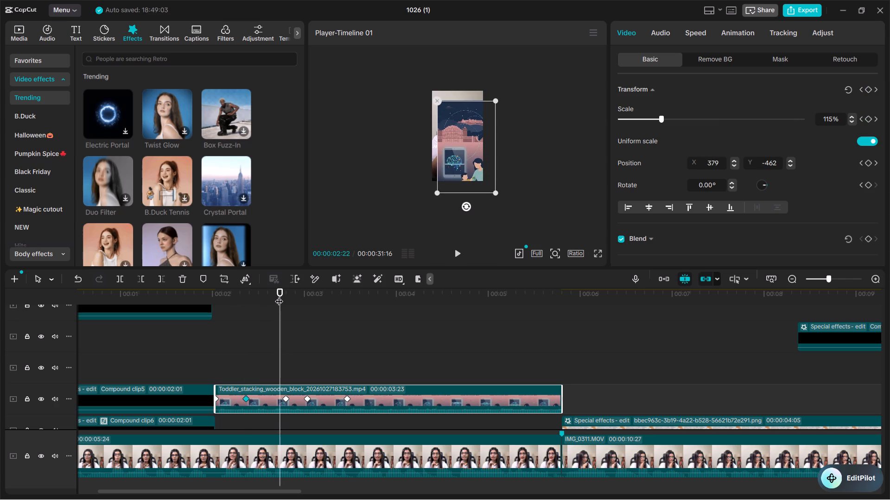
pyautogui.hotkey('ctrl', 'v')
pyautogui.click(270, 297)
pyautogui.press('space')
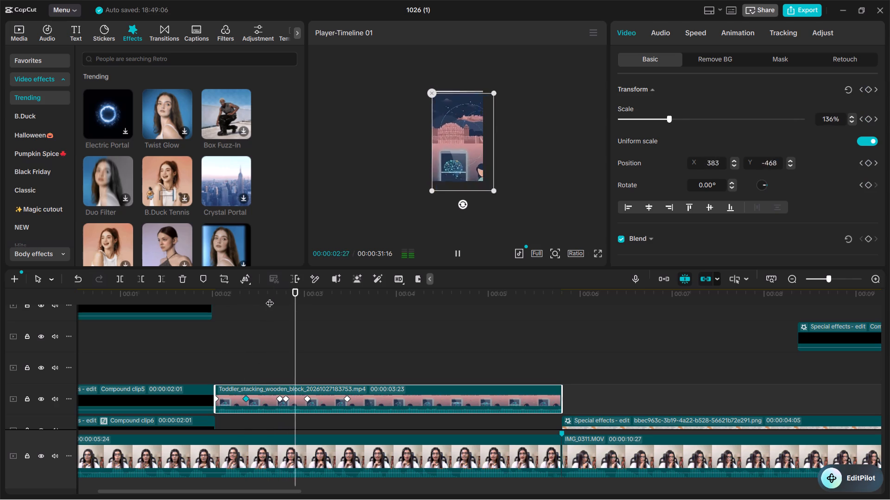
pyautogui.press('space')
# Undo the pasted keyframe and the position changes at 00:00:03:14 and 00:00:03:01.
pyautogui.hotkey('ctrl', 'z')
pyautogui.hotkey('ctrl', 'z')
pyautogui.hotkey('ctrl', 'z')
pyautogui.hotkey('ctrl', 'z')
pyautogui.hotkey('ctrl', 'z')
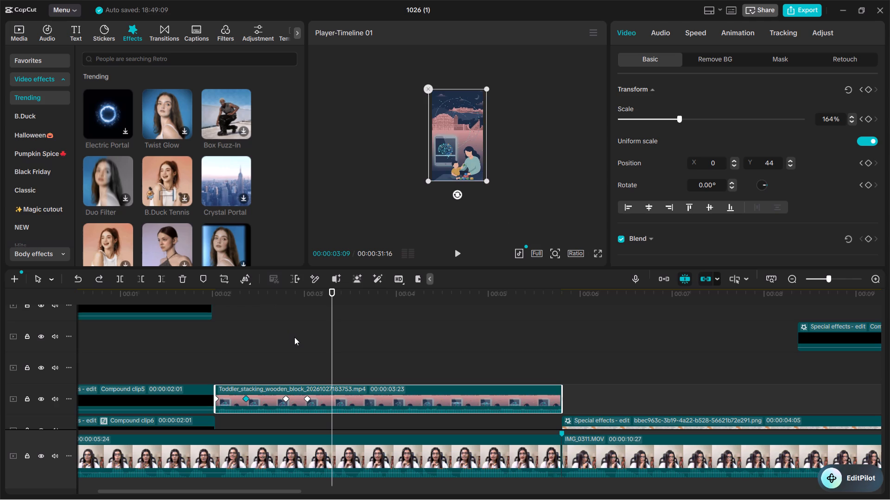
# Undo the remaining scale changes after 00:00:02:11 on the toddler clip.
pyautogui.hotkey('ctrl', 'z')
# Play the toddler clip from its beginning and again from about 00:00:04:10 to find where the next zoom belongs.
pyautogui.click(221, 294)
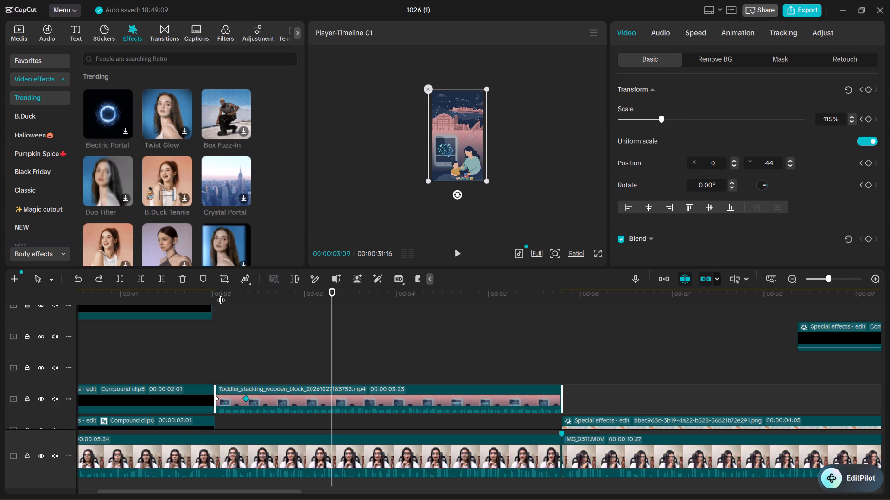
pyautogui.click(221, 294)
pyautogui.press('space')
pyautogui.press('space')
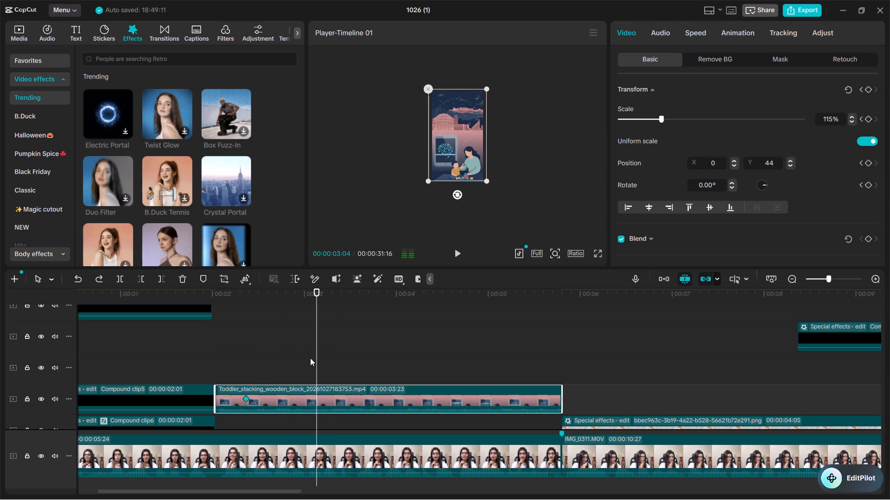
pyautogui.click(355, 400)
pyautogui.press('space')
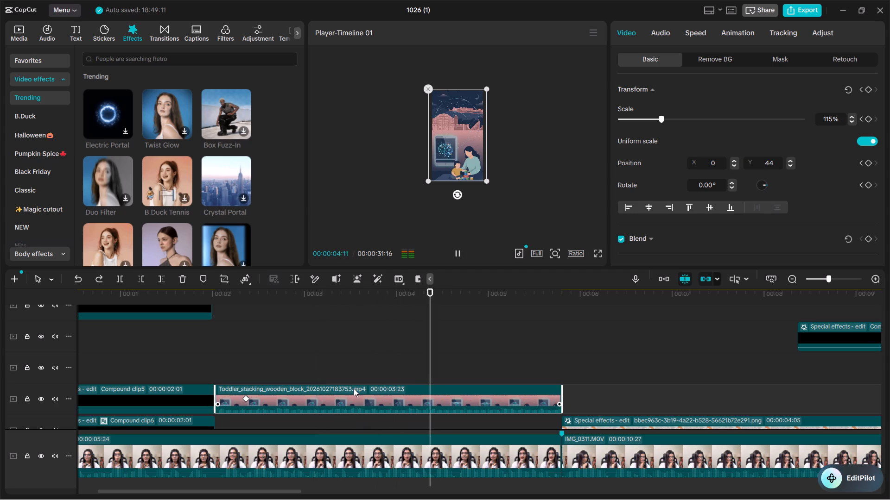
pyautogui.press('space')
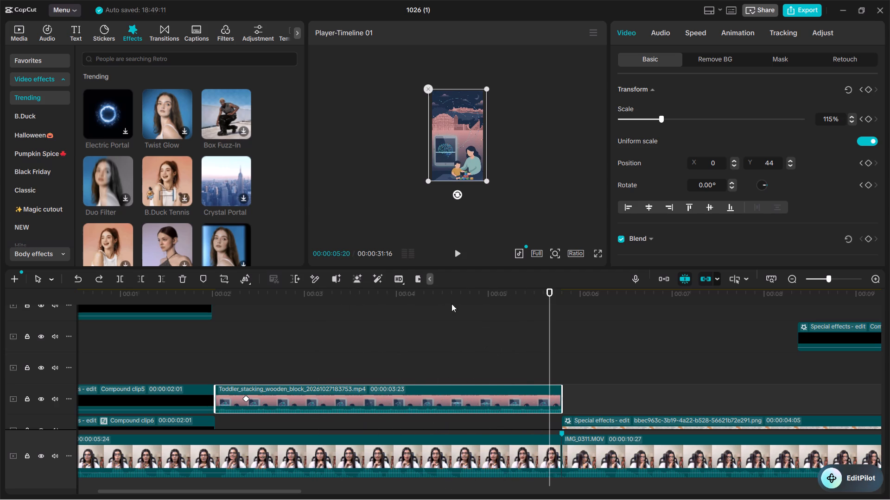
pyautogui.click(450, 294)
pyautogui.click(432, 293)
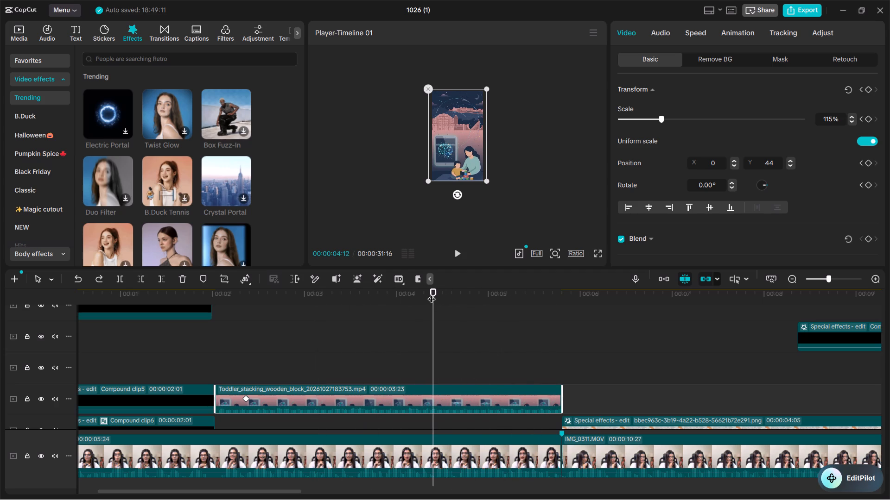
pyautogui.click(426, 292)
pyautogui.press('space')
pyautogui.press('space')
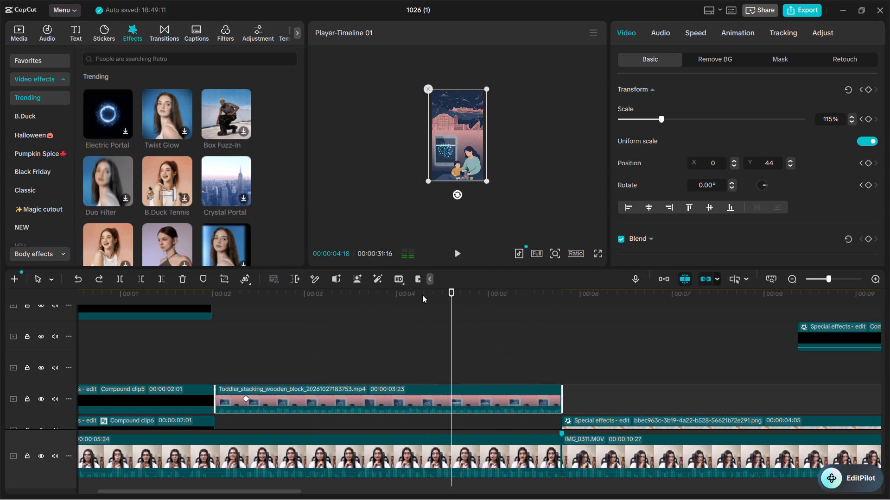
# Add a scale keyframe to the toddler clip at 00:00:04:18.
pyautogui.click(468, 387)
pyautogui.click(876, 115)
pyautogui.click(871, 119)
# Enlarge the toddler clip to 189% at 00:00:04:20 and reposition it to X -333, Y 1304 around the mother and child.
pyautogui.press('Right')
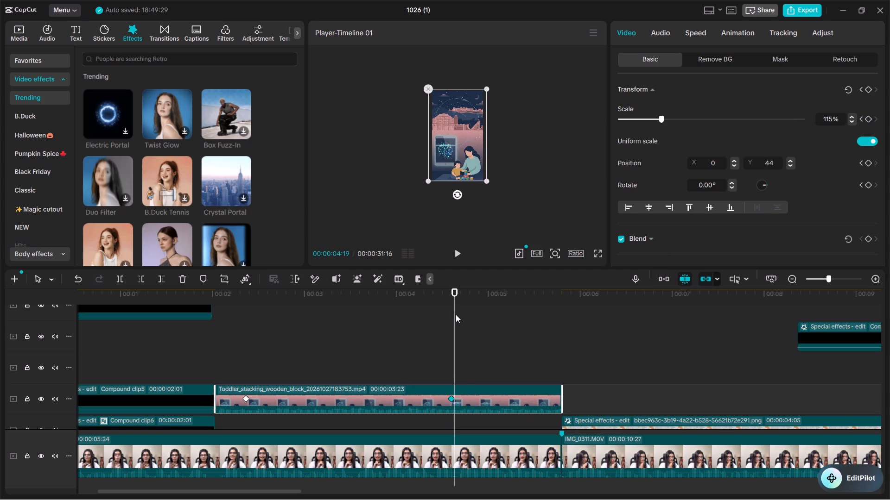
pyautogui.press('Right')
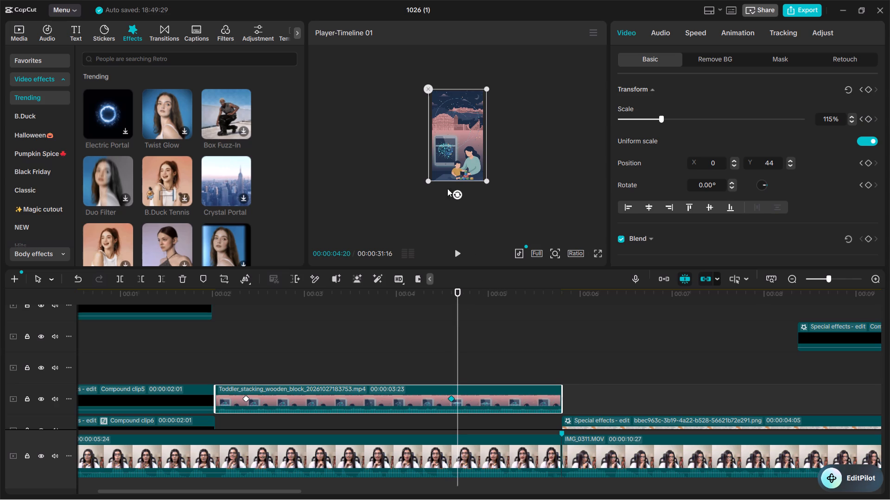
pyautogui.moveTo(429, 182); pyautogui.dragTo(397, 199)
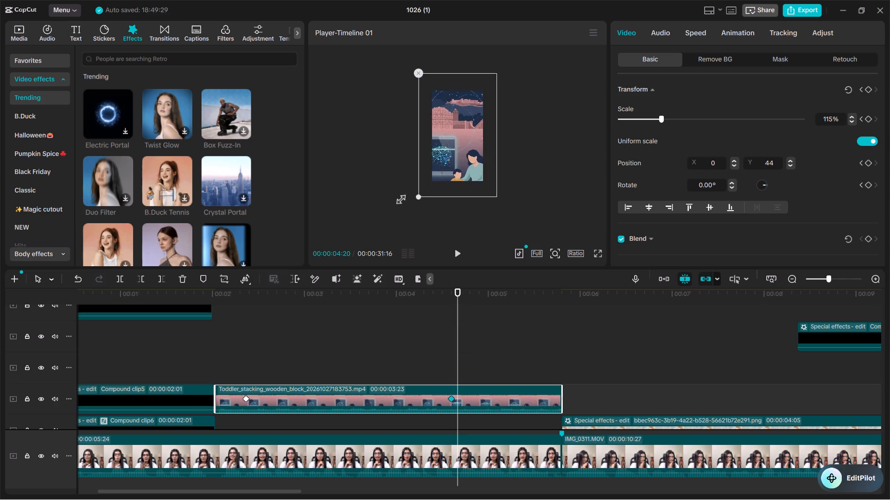
pyautogui.moveTo(397, 199); pyautogui.dragTo(375, 210)
pyautogui.moveTo(438, 172); pyautogui.dragTo(420, 149)
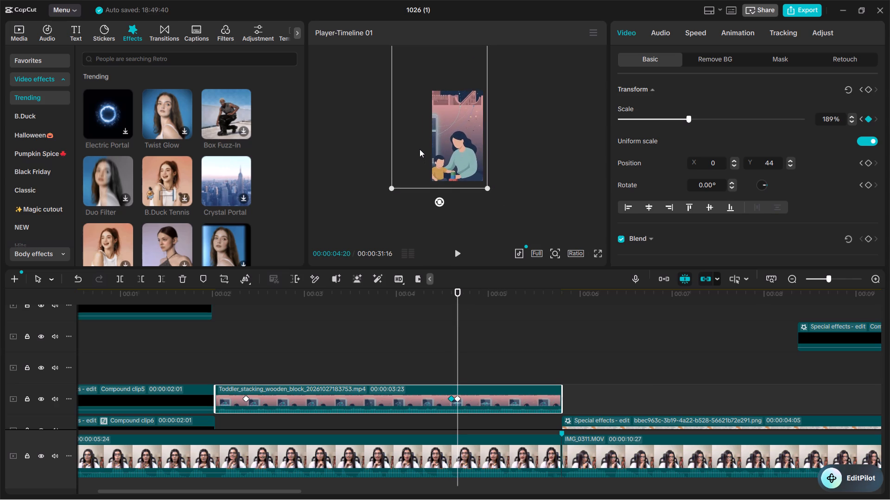
pyautogui.moveTo(420, 149); pyautogui.dragTo(430, 144)
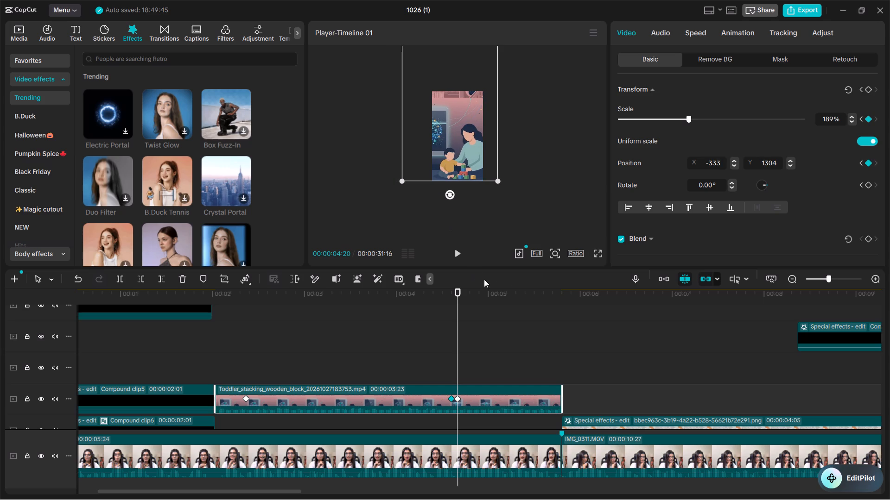
# Reposition the toddler clip at 00:00:05:23, near its end, to X -715, Y 1304.
pyautogui.moveTo(513, 292); pyautogui.dragTo(544, 283)
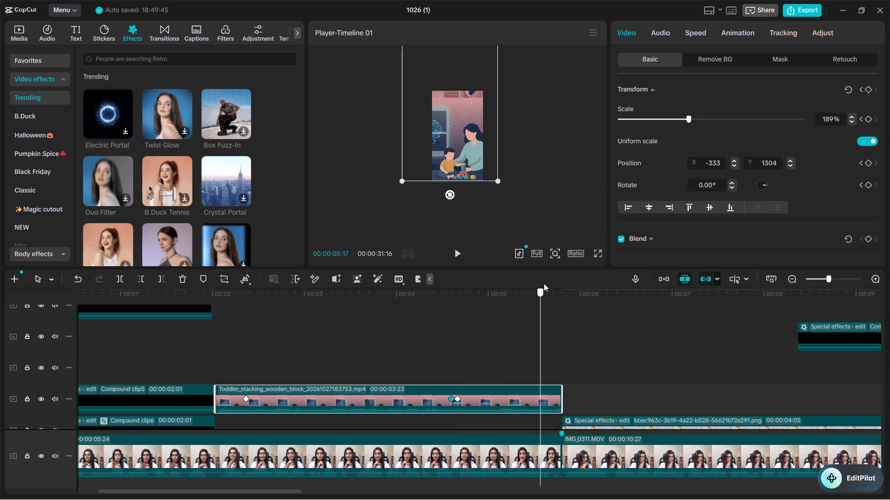
pyautogui.moveTo(544, 283); pyautogui.dragTo(561, 274)
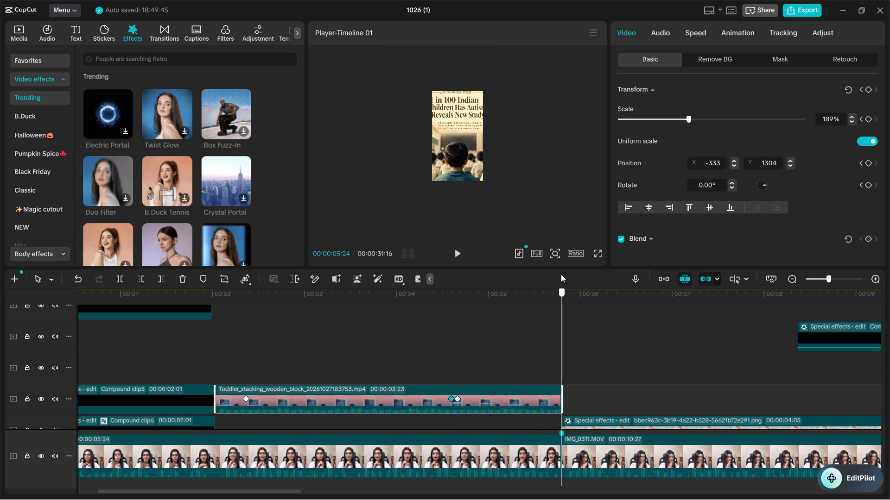
pyautogui.moveTo(561, 274); pyautogui.dragTo(561, 274)
pyautogui.tripleClick(553, 291)
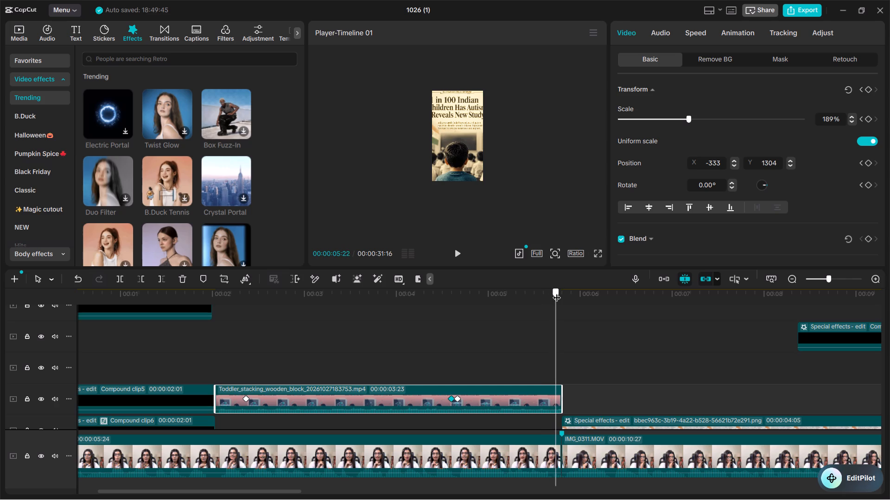
pyautogui.click(561, 401)
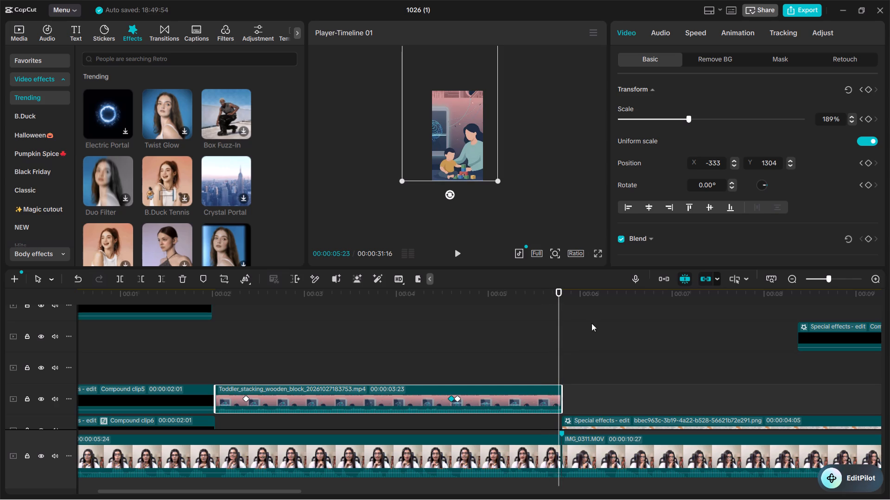
pyautogui.moveTo(456, 137); pyautogui.dragTo(438, 137)
pyautogui.moveTo(456, 153); pyautogui.dragTo(447, 154)
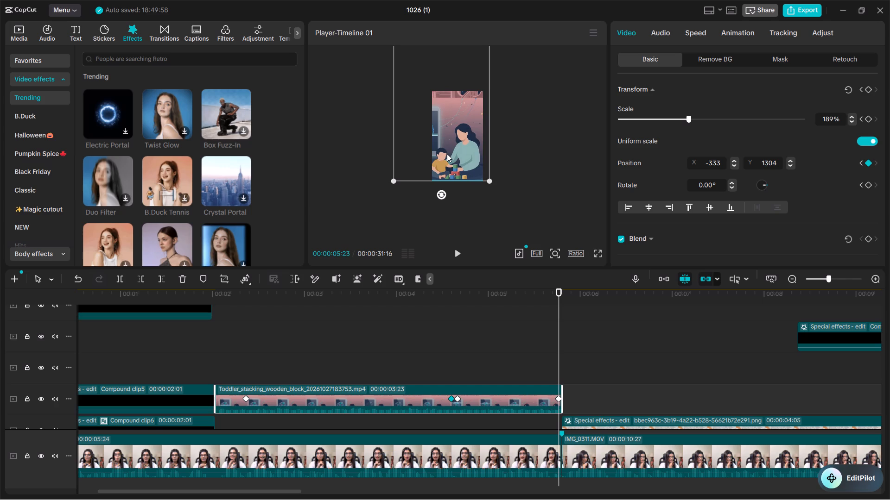
pyautogui.moveTo(447, 154); pyautogui.dragTo(444, 154)
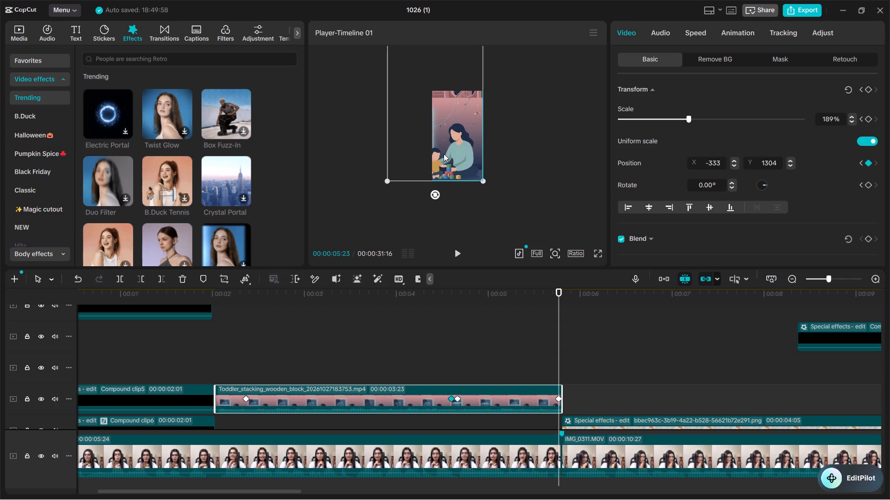
pyautogui.moveTo(444, 154); pyautogui.dragTo(446, 154)
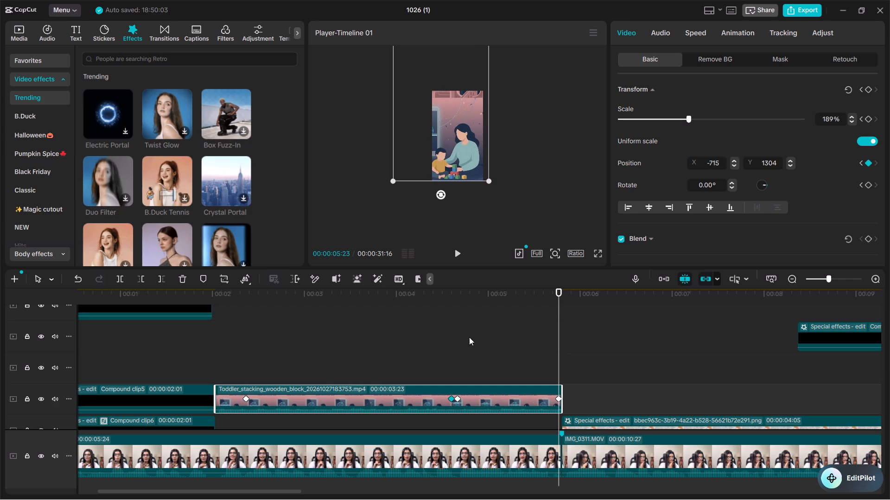
# Reposition the toddler clip at 00:00:04:20 to X 641, Y 1304 so the pan starts on the tablet.
pyautogui.click(464, 292)
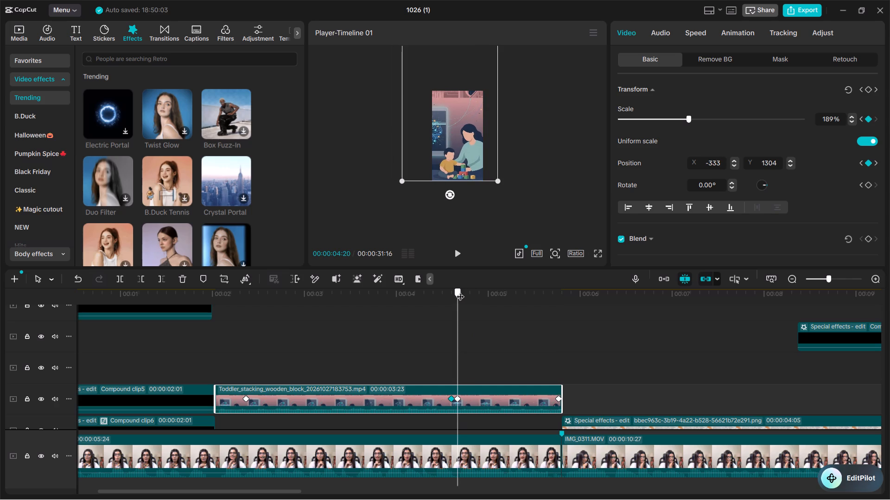
pyautogui.moveTo(451, 161); pyautogui.dragTo(470, 160)
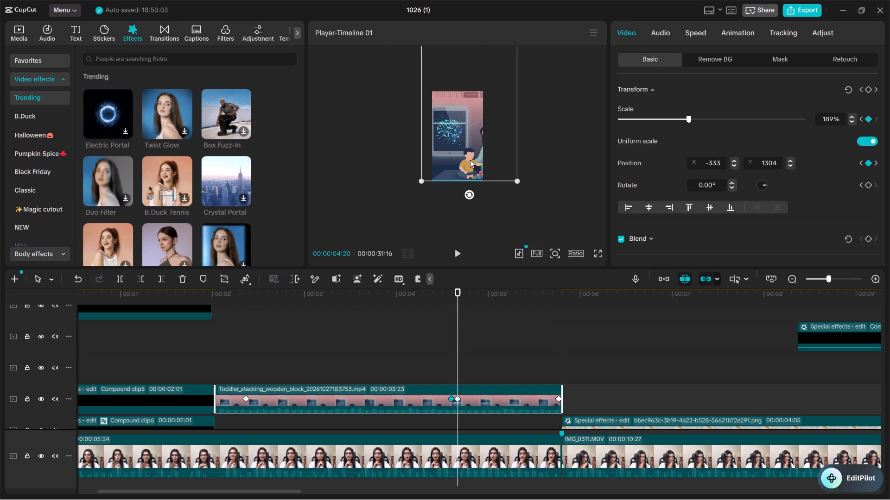
pyautogui.moveTo(470, 160); pyautogui.dragTo(474, 160)
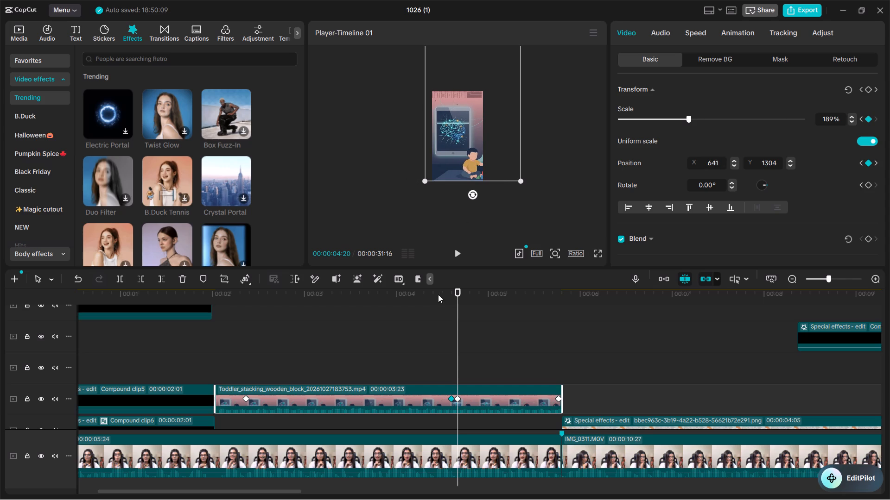
# Copy the toddler clip's keyframe at 00:00:02:11 and paste it at 00:00:04:18.
pyautogui.click(417, 298)
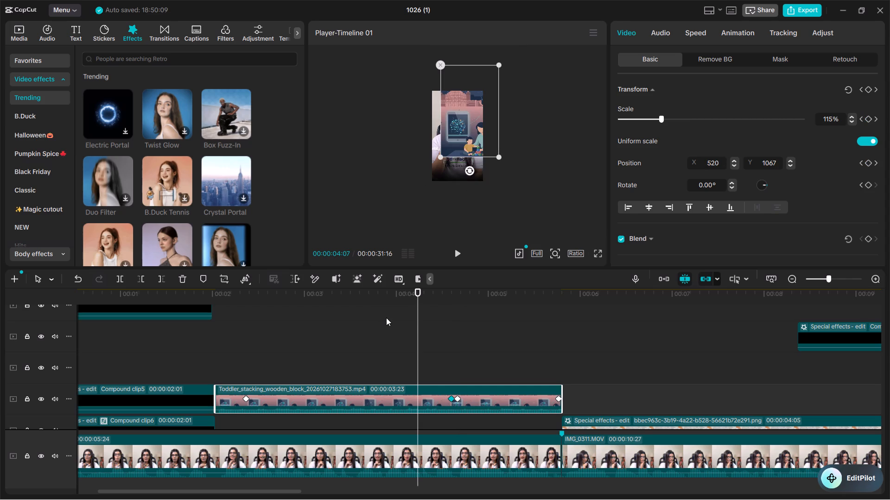
pyautogui.moveTo(432, 291); pyautogui.dragTo(443, 290)
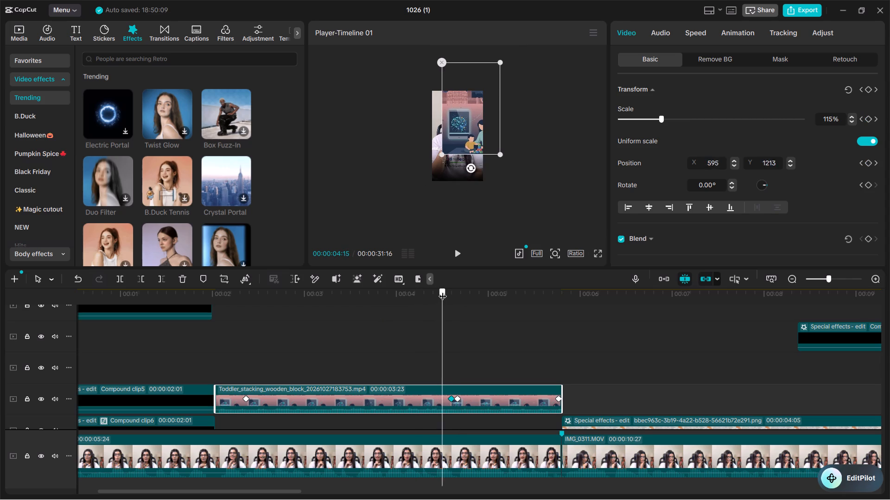
pyautogui.moveTo(443, 290); pyautogui.dragTo(449, 290)
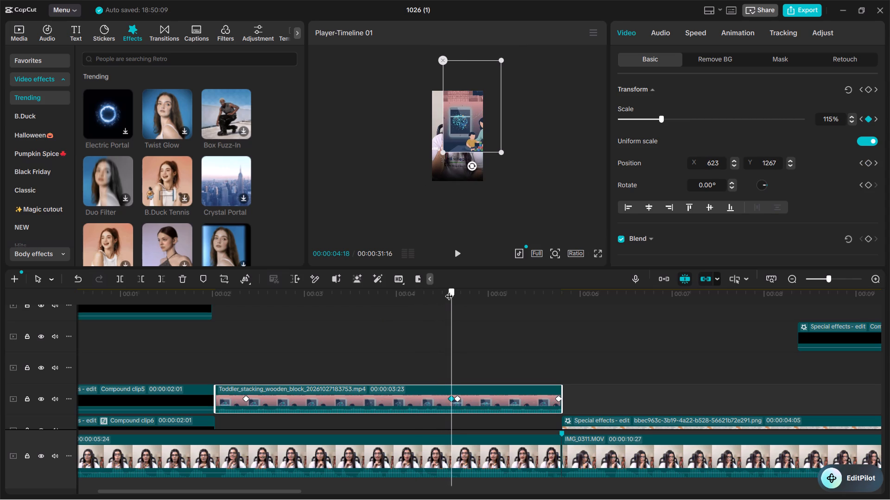
pyautogui.moveTo(449, 290); pyautogui.dragTo(454, 291)
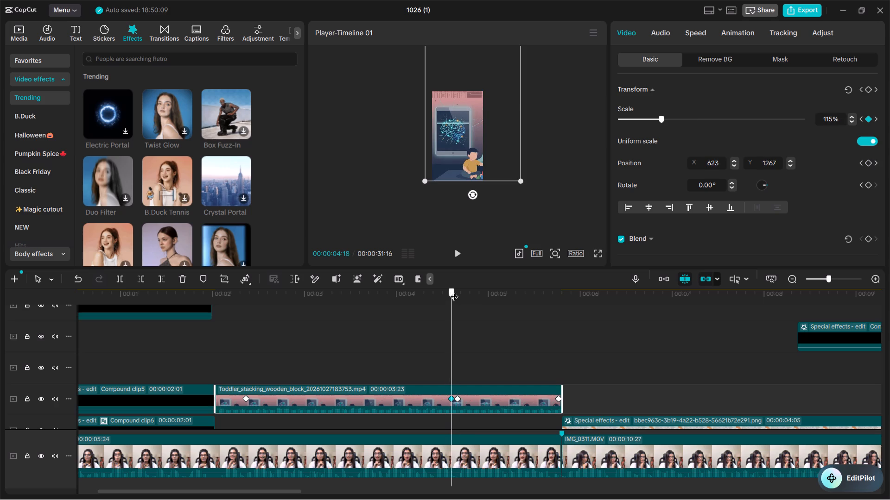
pyautogui.moveTo(454, 291); pyautogui.dragTo(272, 328)
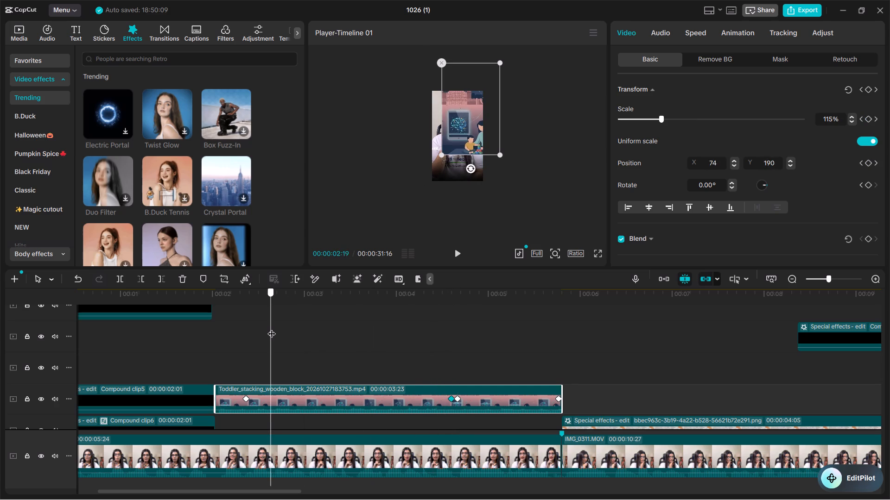
pyautogui.moveTo(272, 328); pyautogui.dragTo(249, 331)
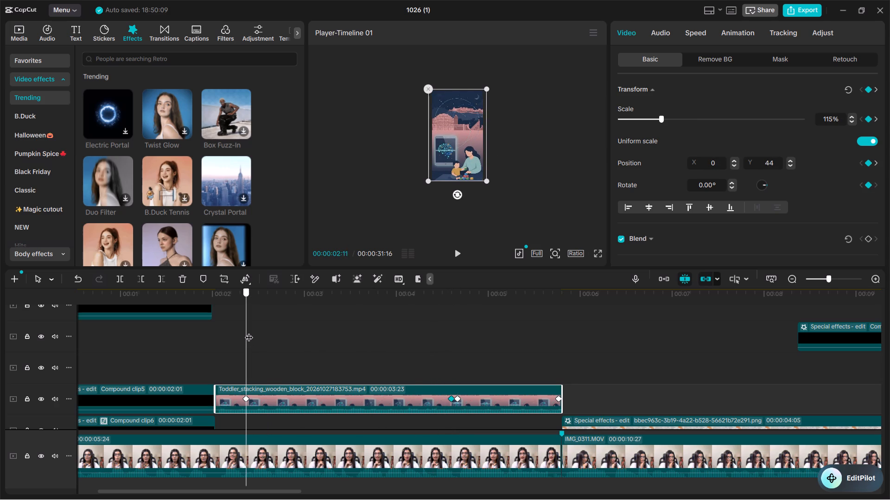
pyautogui.moveTo(249, 331); pyautogui.dragTo(248, 332)
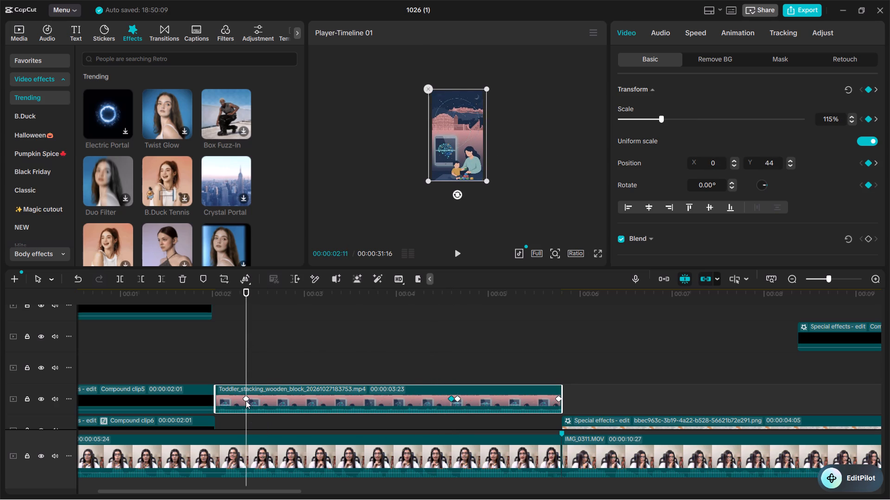
pyautogui.click(246, 400)
pyautogui.hotkey('ctrl', 'c')
pyautogui.moveTo(421, 296); pyautogui.dragTo(450, 293)
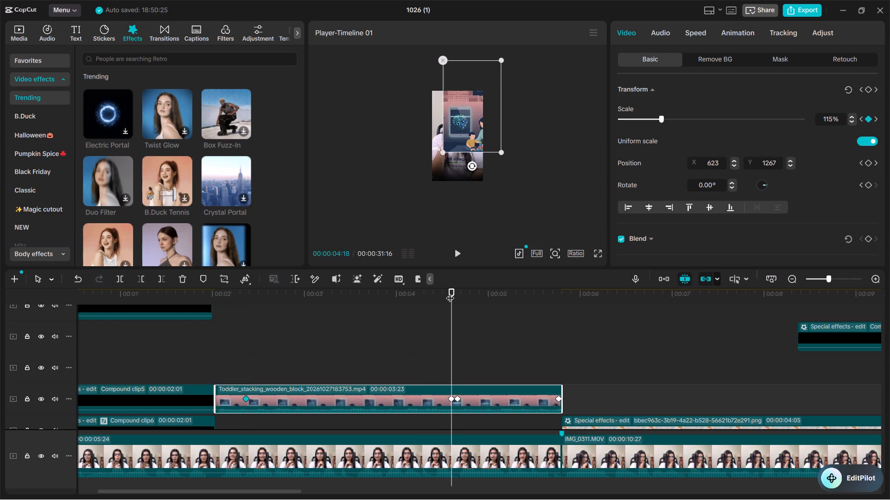
pyautogui.hotkey('ctrl', 'v')
# Play back the toddler clip from its opening through its end to check the keyframed zoom and closing pan.
pyautogui.moveTo(419, 293); pyautogui.dragTo(216, 327)
pyautogui.press('space')
pyautogui.press('space')
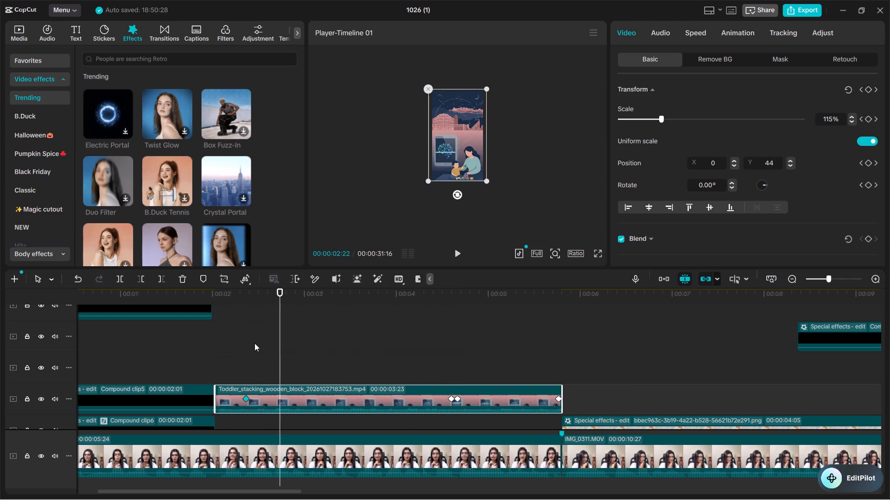
pyautogui.press('space')
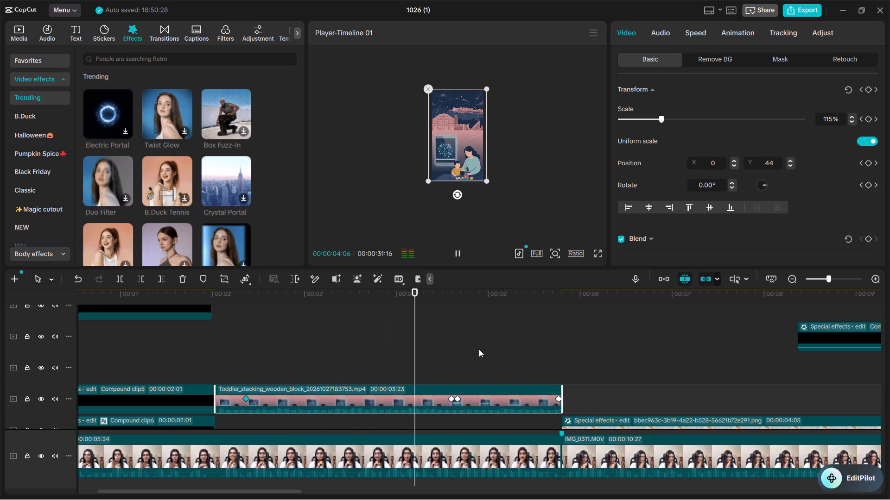
pyautogui.press('space')
pyautogui.click(432, 294)
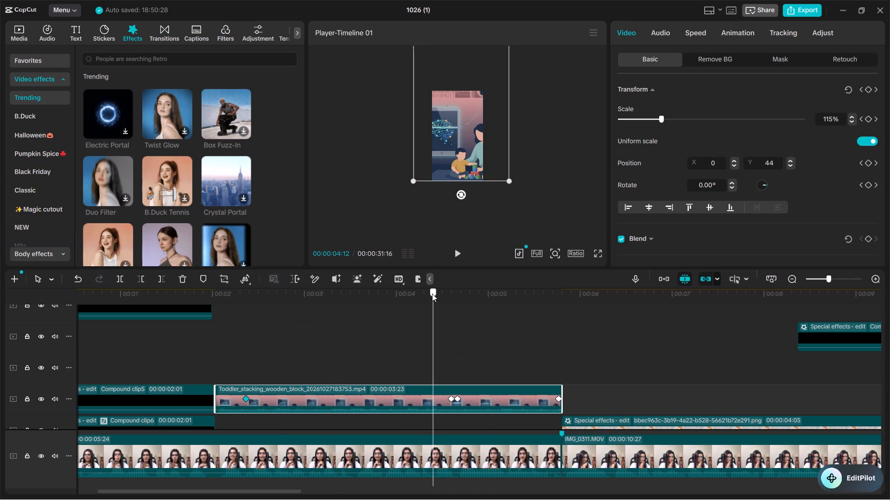
pyautogui.press('space')
pyautogui.press('space')
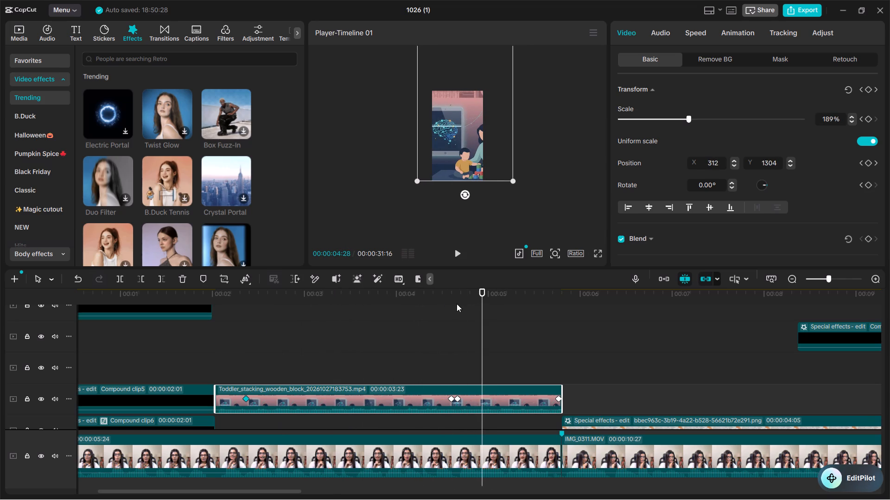
pyautogui.press('space')
pyautogui.press('space')
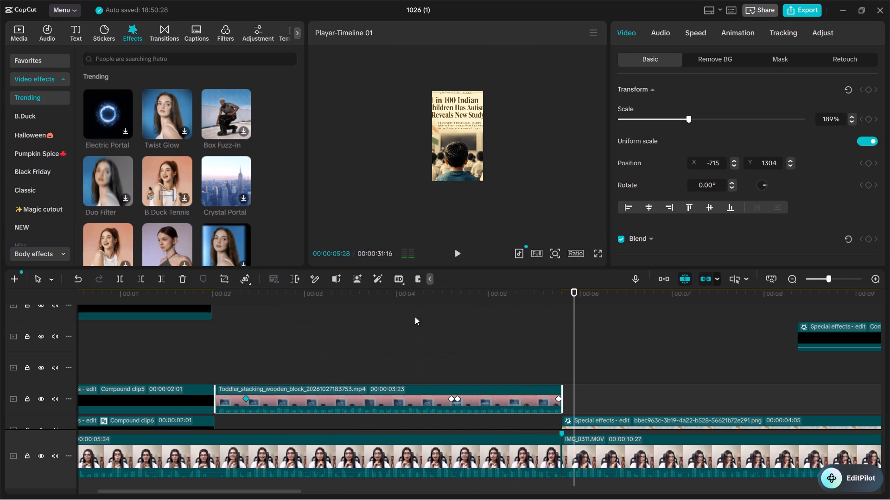
# Set the toddler clip's scale to 145% at its start, 00:00:02:01, and preview the opening zoom-out.
pyautogui.moveTo(390, 295); pyautogui.dragTo(218, 330)
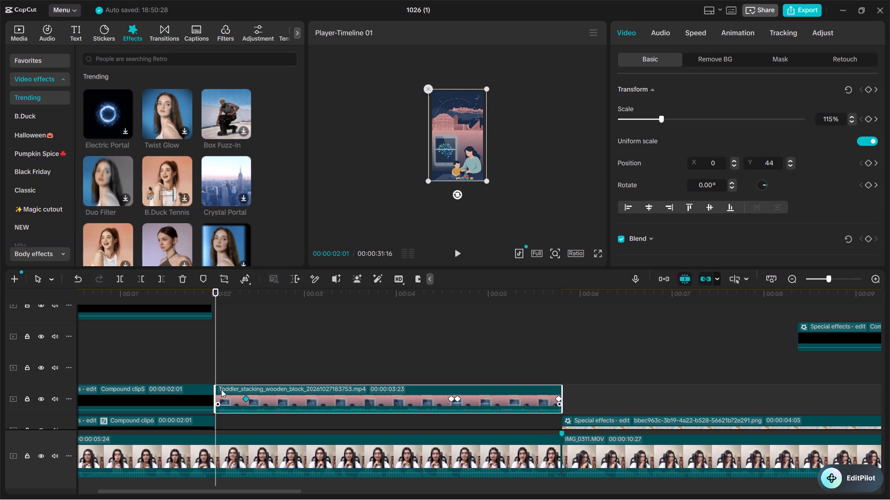
pyautogui.click(669, 119)
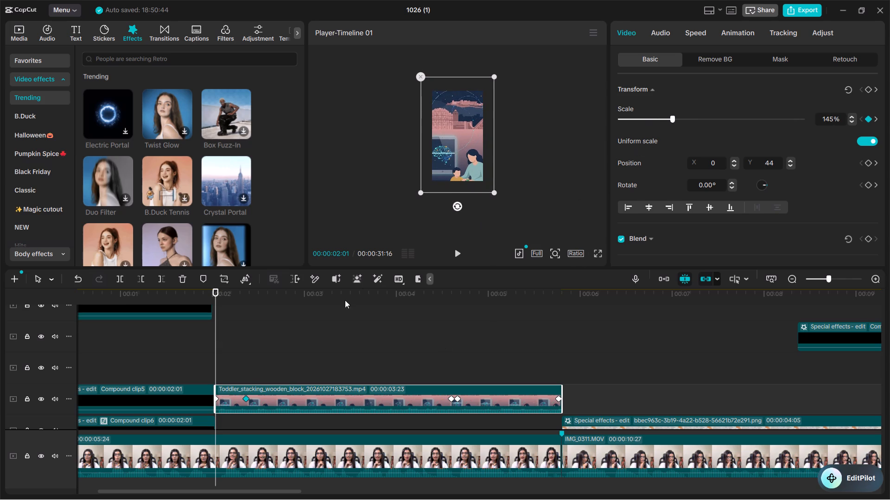
pyautogui.press('space')
pyautogui.press('space')
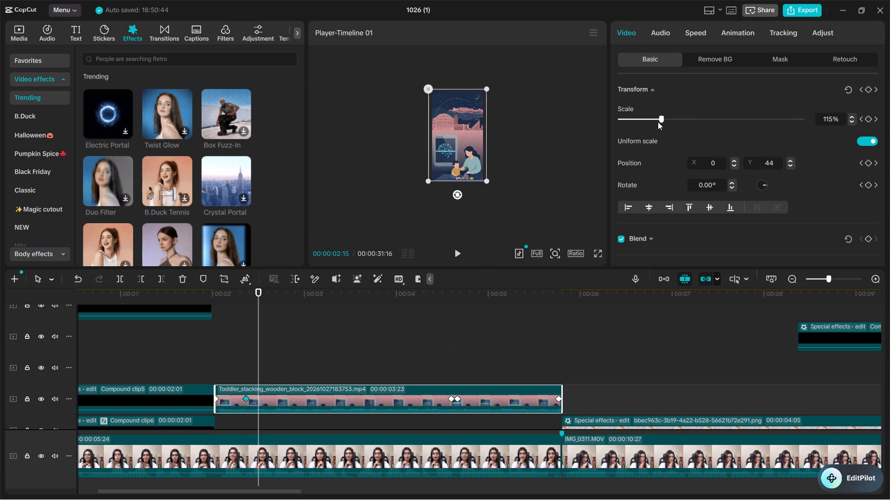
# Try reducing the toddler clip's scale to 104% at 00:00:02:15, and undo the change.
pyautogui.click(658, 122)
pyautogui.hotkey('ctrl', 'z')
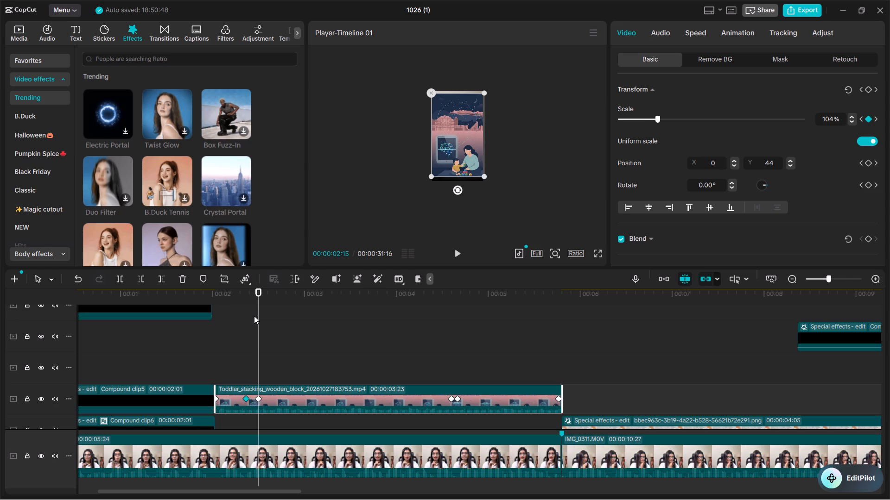
# Preview the opening zoom and slow it by moving the toddler clip's 00:00:02:11 keyframe to about 00:00:02:22.
pyautogui.moveTo(229, 297); pyautogui.dragTo(210, 300)
pyautogui.press('space')
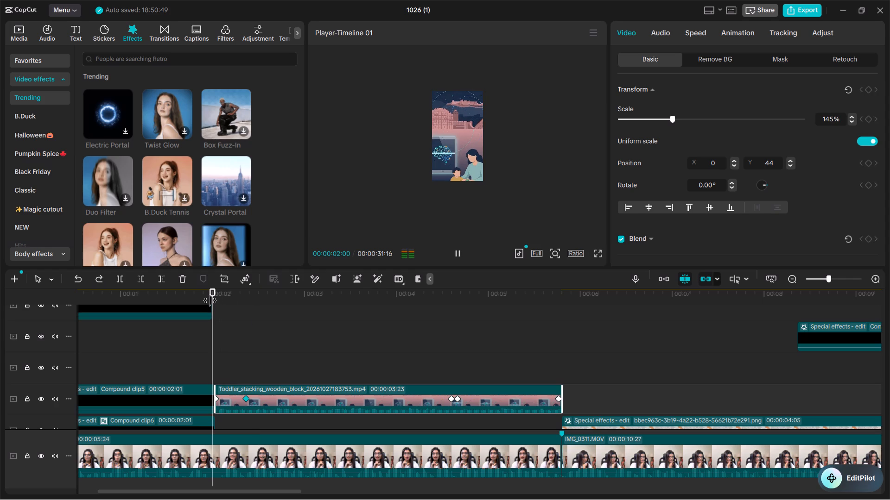
pyautogui.press('space')
pyautogui.press('space')
pyautogui.press('space')
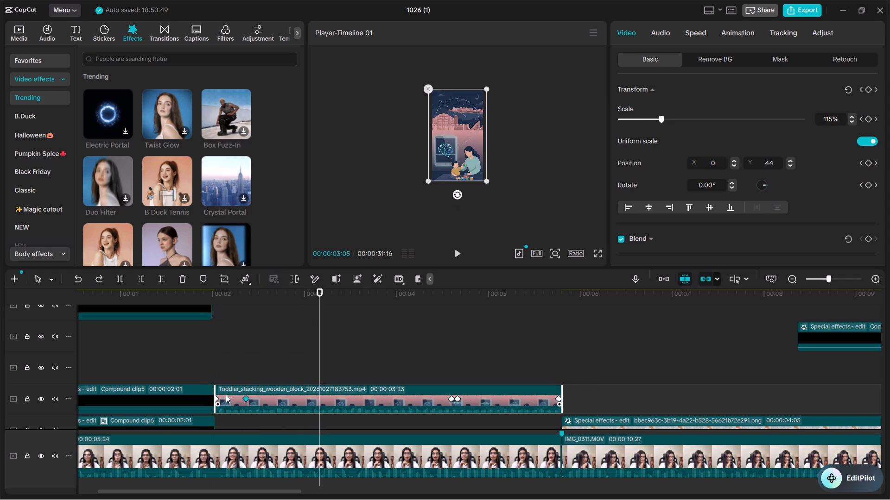
pyautogui.moveTo(246, 396); pyautogui.dragTo(278, 401)
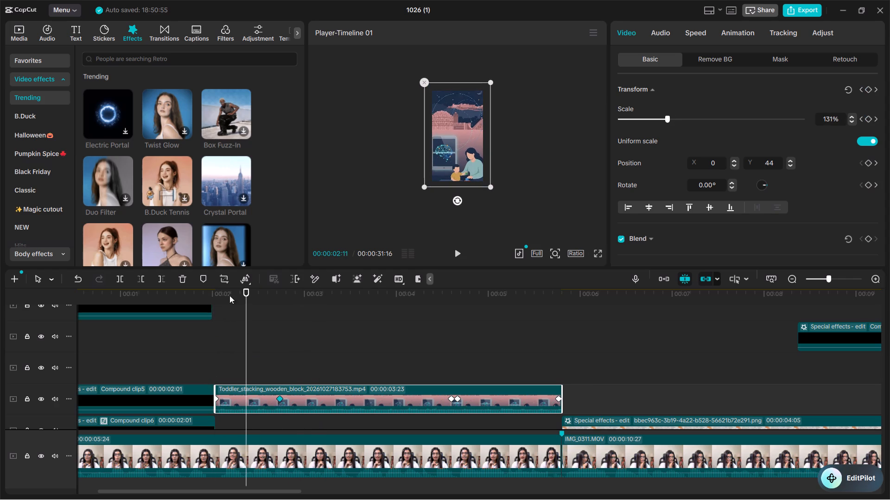
pyautogui.moveTo(218, 288); pyautogui.dragTo(218, 292)
pyautogui.press('space')
pyautogui.press('space')
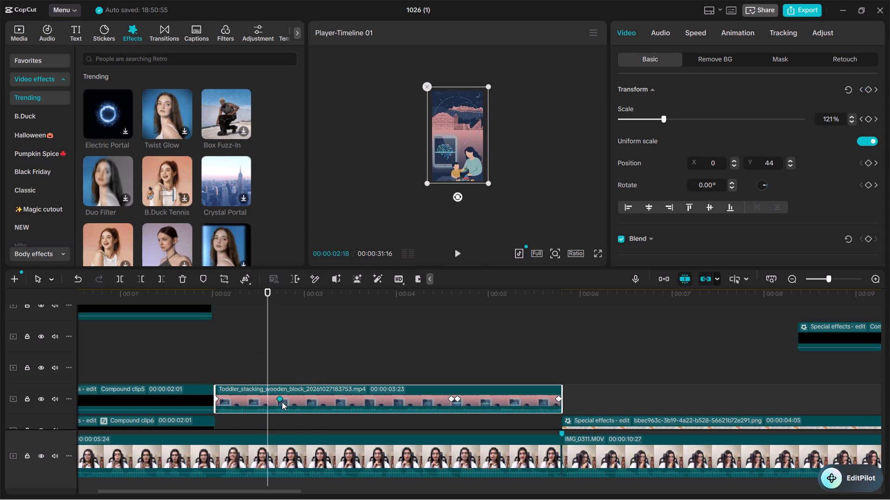
# Apply the Cubic Ease preset curve to the toddler clip's keyframe at about 00:00:02:22.
pyautogui.rightClick(277, 395)
pyautogui.click(339, 442)
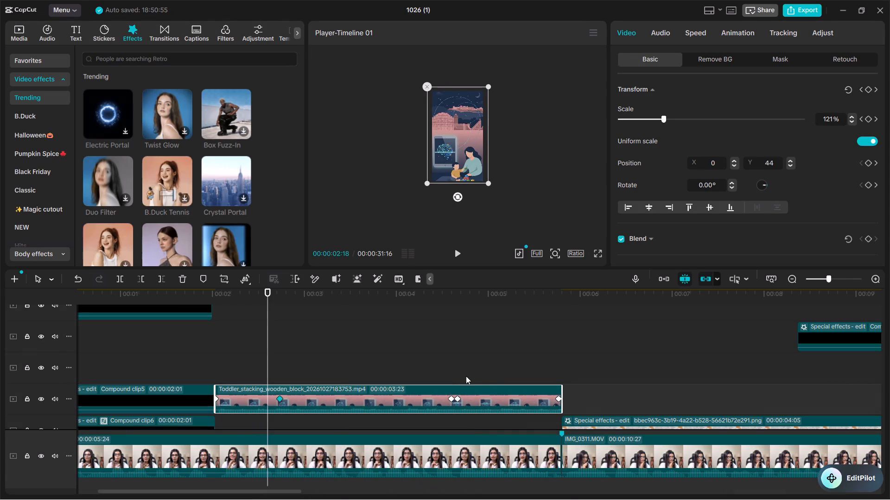
pyautogui.click(379, 454)
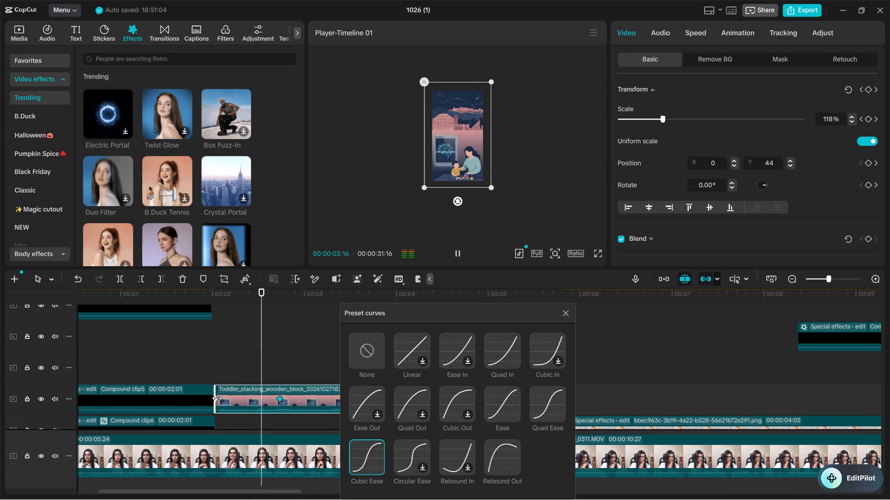
pyautogui.press('space')
pyautogui.click(262, 347)
pyautogui.click(294, 354)
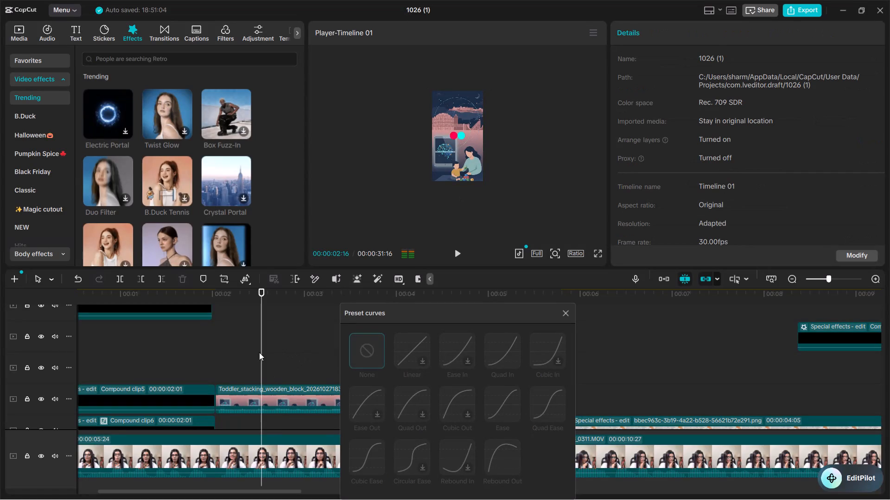
pyautogui.click(259, 352)
pyautogui.click(565, 311)
pyautogui.click(309, 359)
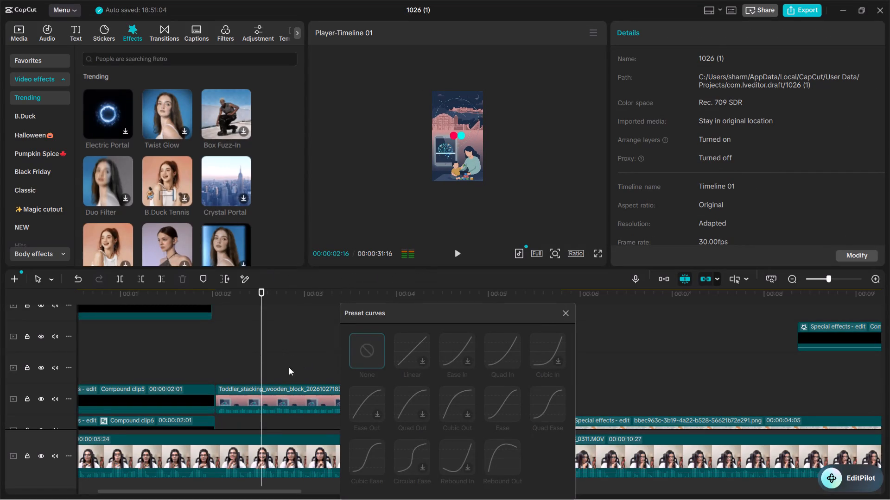
pyautogui.click(323, 347)
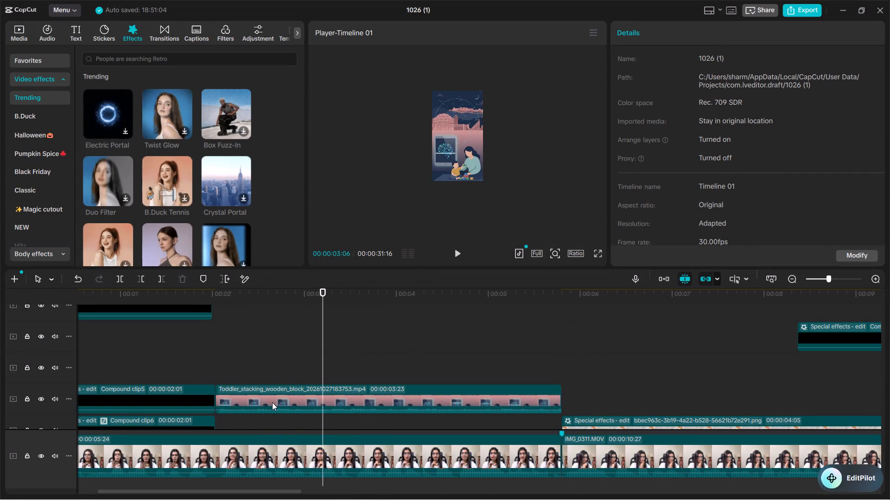
# Reselect the toddler clip and apply the Cubic Ease preset curve to its first keyframe at 00:00:02:01.
pyautogui.click(270, 403)
pyautogui.click(229, 398)
pyautogui.click(246, 399)
pyautogui.click(267, 357)
pyautogui.click(262, 409)
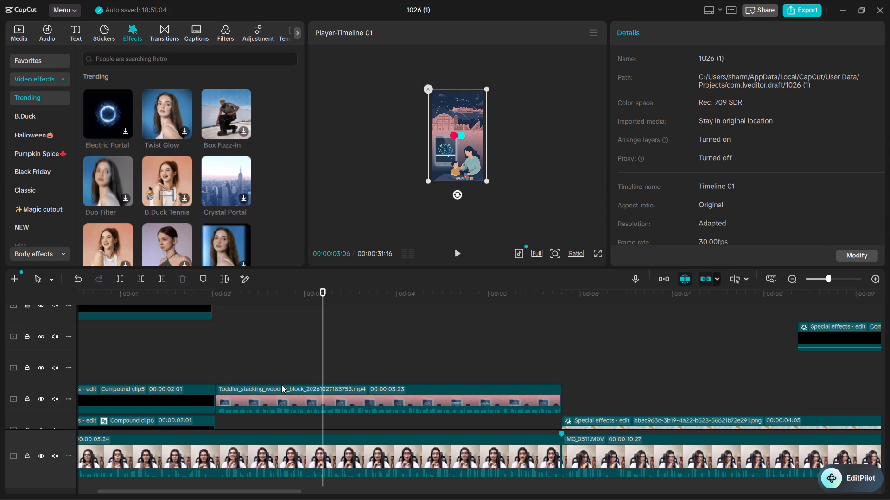
pyautogui.click(281, 385)
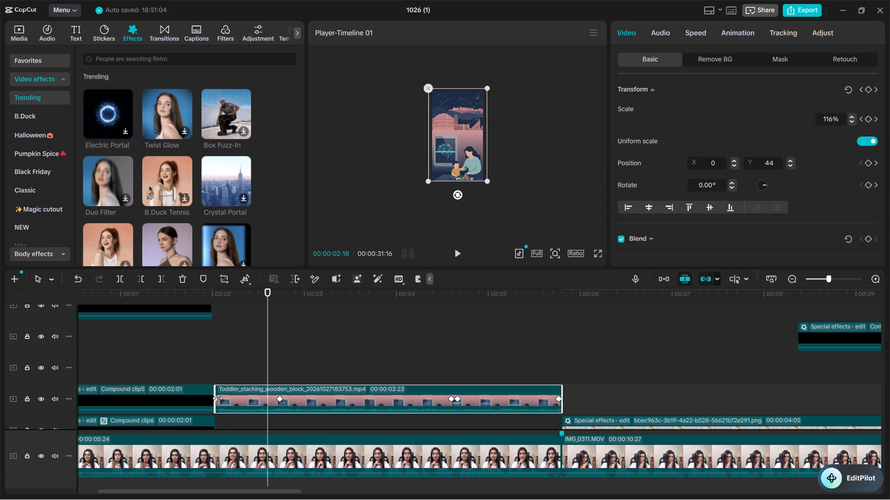
pyautogui.click(222, 399)
pyautogui.keyDown('ctrl'); pyautogui.scroll(5, 233, 395); pyautogui.keyUp('ctrl')
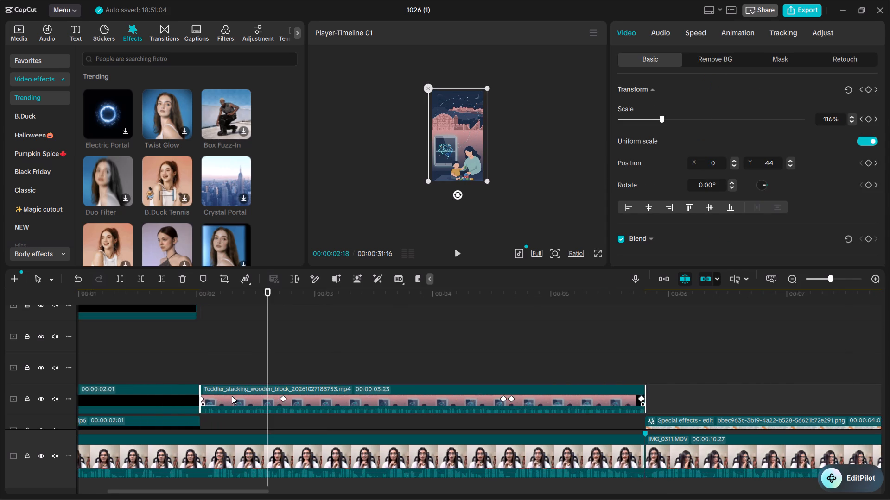
pyautogui.keyDown('ctrl'); pyautogui.scroll(7, 232, 396); pyautogui.keyUp('ctrl')
pyautogui.click(172, 397)
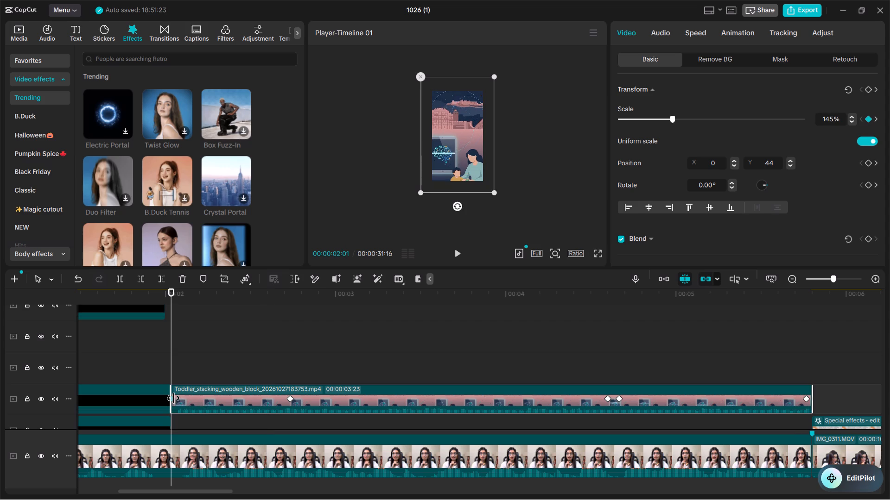
pyautogui.rightClick(176, 399)
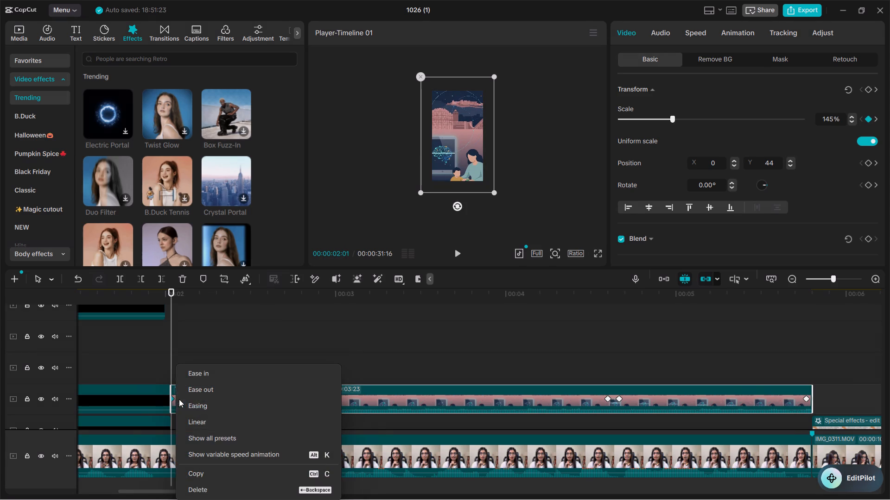
pyautogui.click(213, 444)
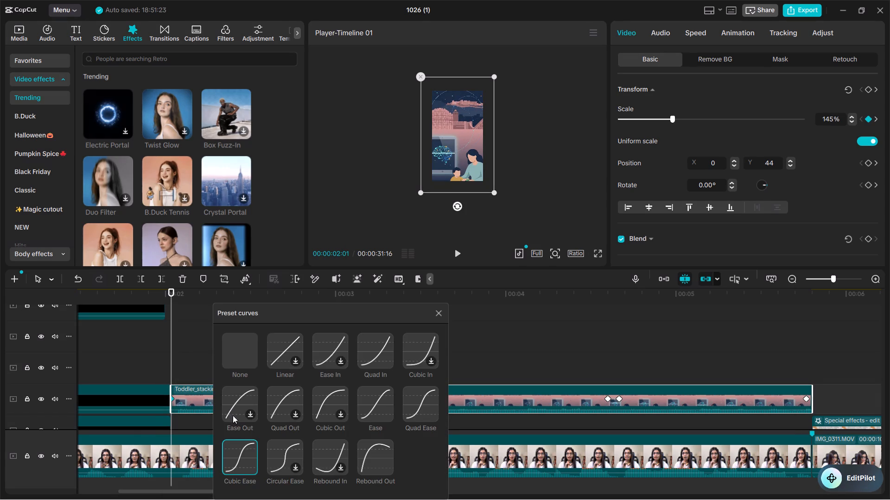
pyautogui.click(249, 457)
pyautogui.click(438, 315)
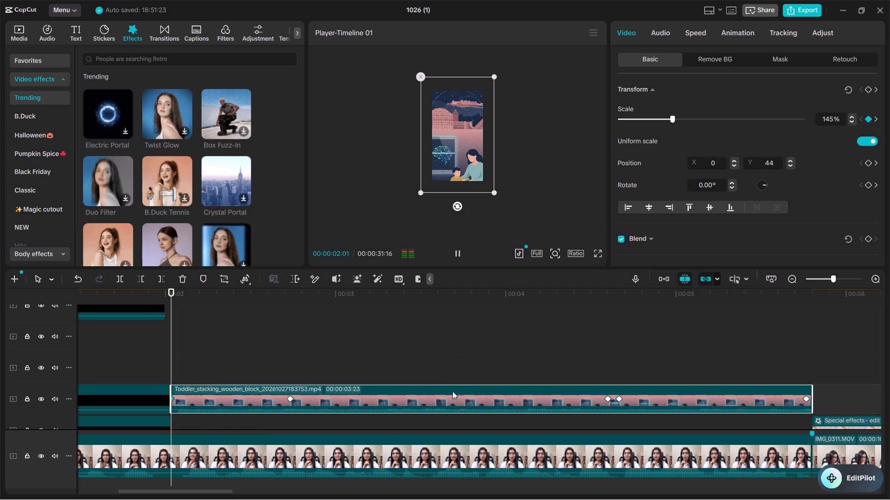
# Apply the Cubic Ease preset curve to the toddler clip's keyframe at 00:00:04:18.
pyautogui.click(609, 398)
pyautogui.rightClick(609, 396)
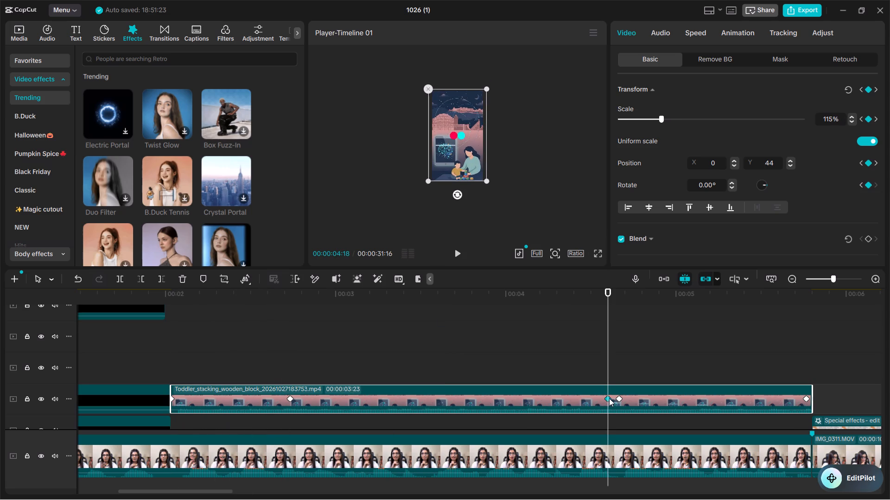
pyautogui.click(636, 445)
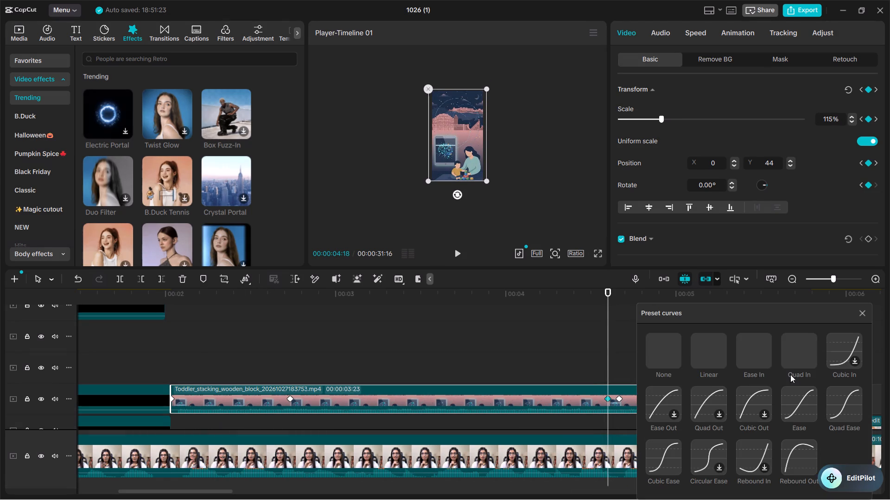
pyautogui.click(677, 455)
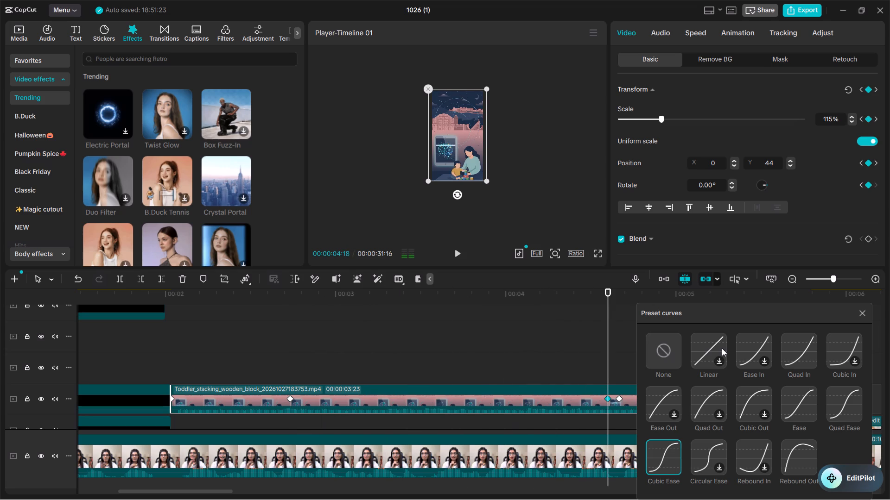
pyautogui.click(860, 315)
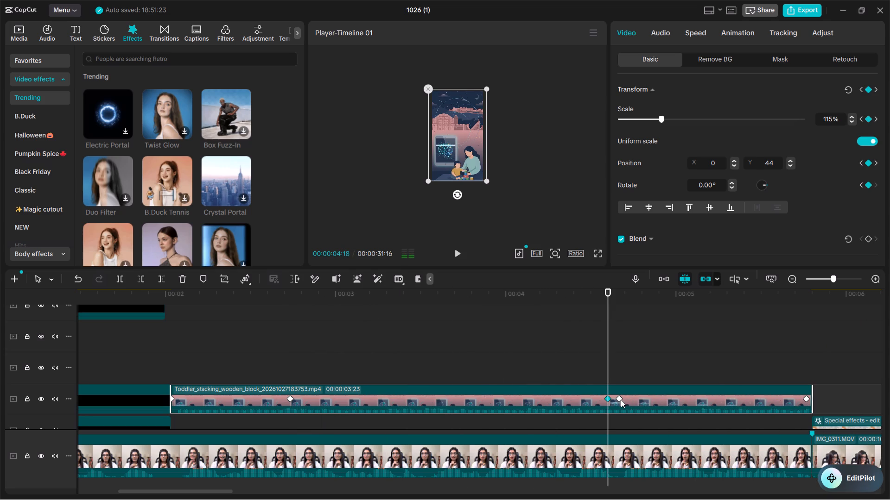
# Apply the Cubic Out preset curve to the toddler clip's keyframe at 00:00:04:20 and preview the zoom and pan.
pyautogui.click(621, 400)
pyautogui.rightClick(618, 400)
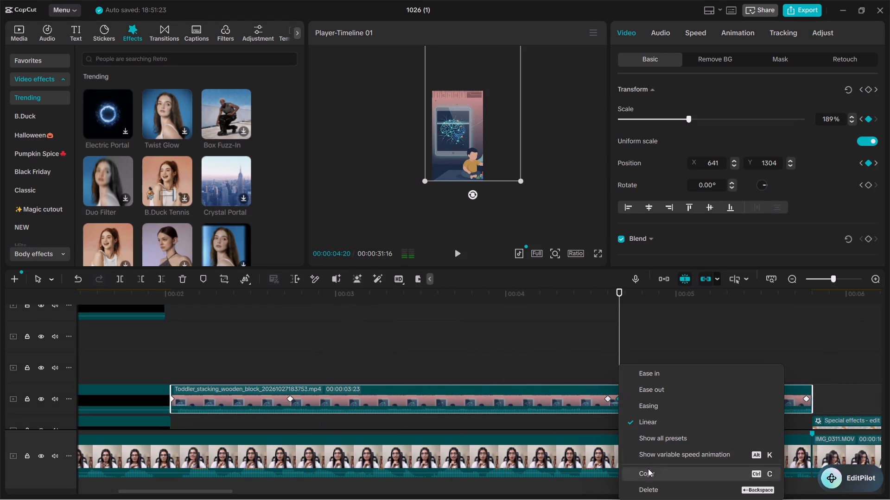
pyautogui.click(656, 437)
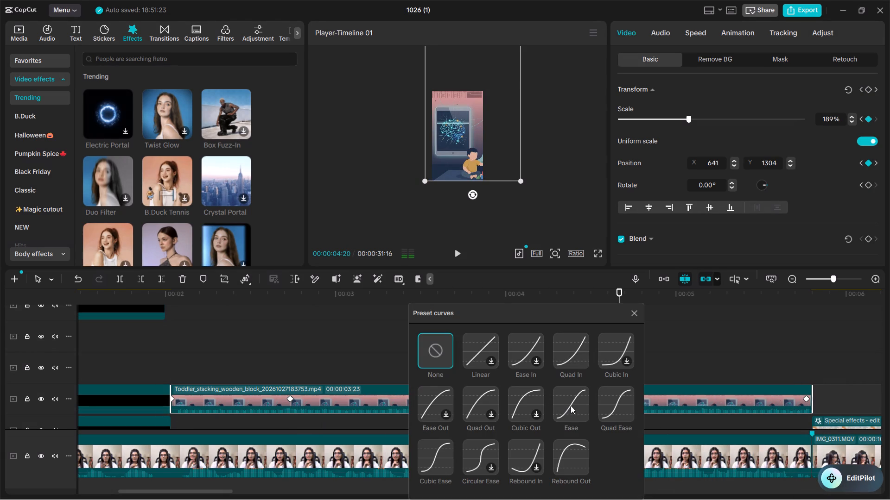
pyautogui.click(536, 417)
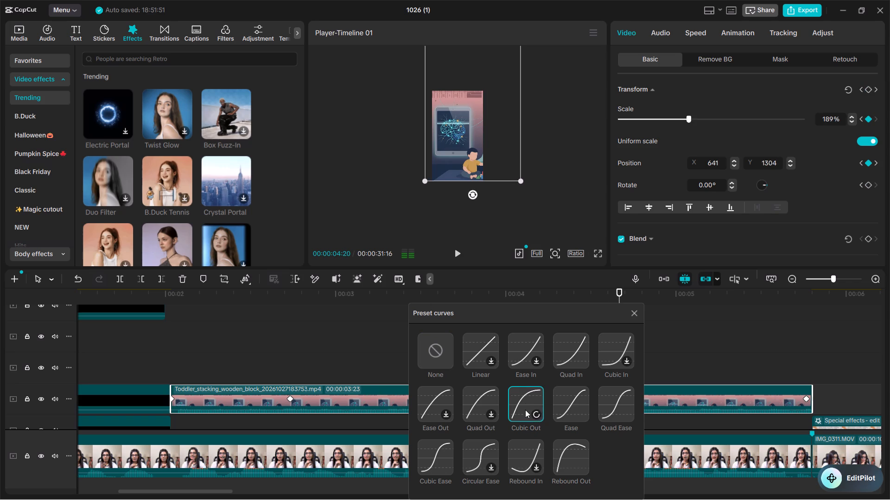
pyautogui.click(525, 410)
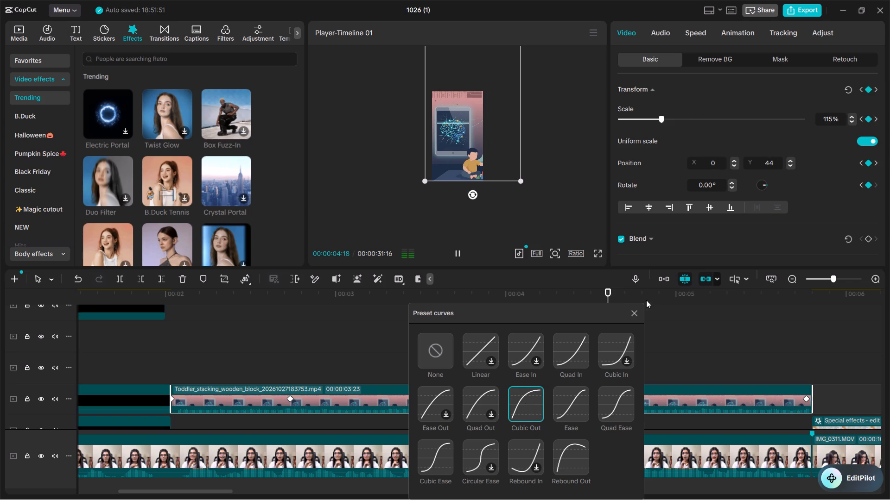
pyautogui.click(639, 314)
pyautogui.click(527, 296)
pyautogui.press('space')
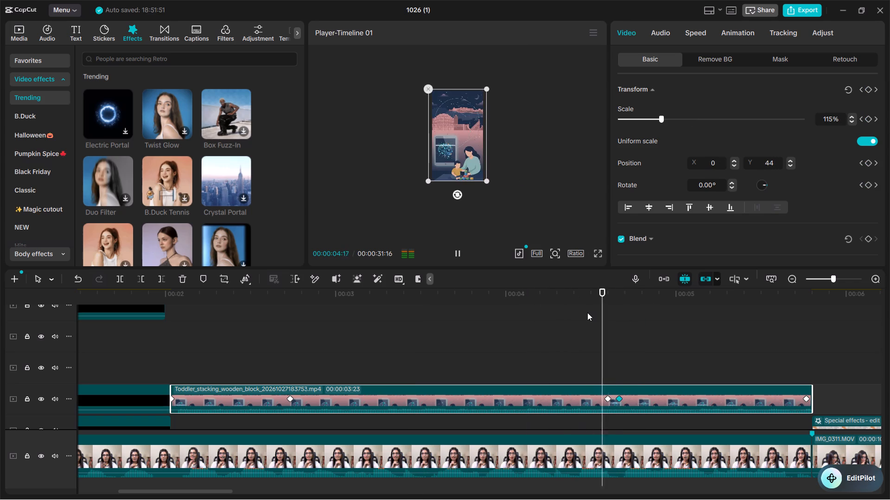
pyautogui.press('space')
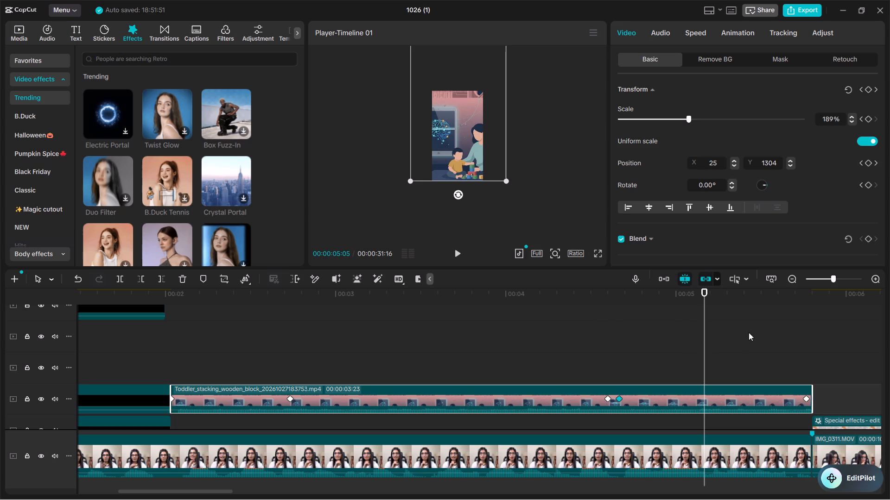
# Apply the Cubic Ease preset curve to the toddler clip's last keyframe at 00:00:05:23.
pyautogui.click(804, 395)
pyautogui.rightClick(804, 395)
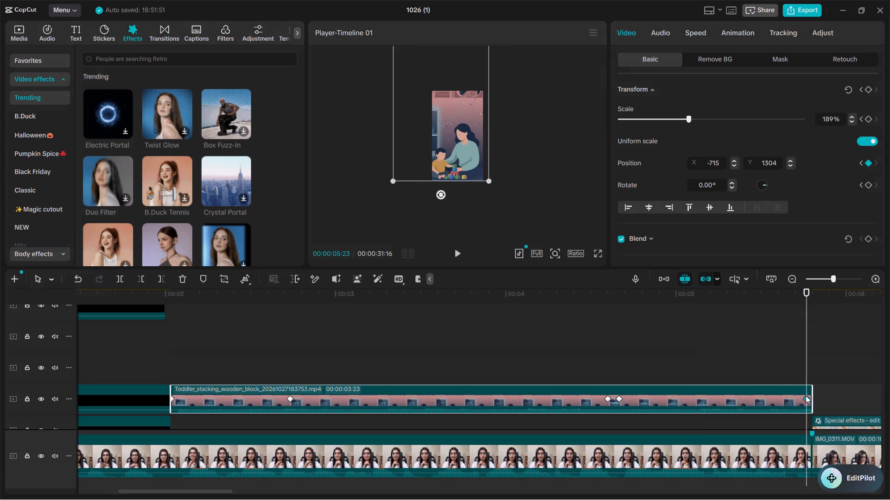
pyautogui.click(749, 436)
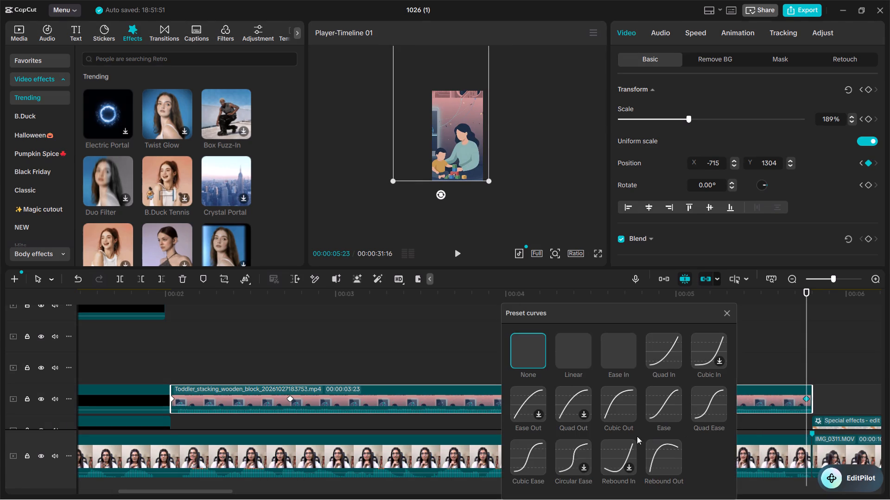
pyautogui.click(538, 465)
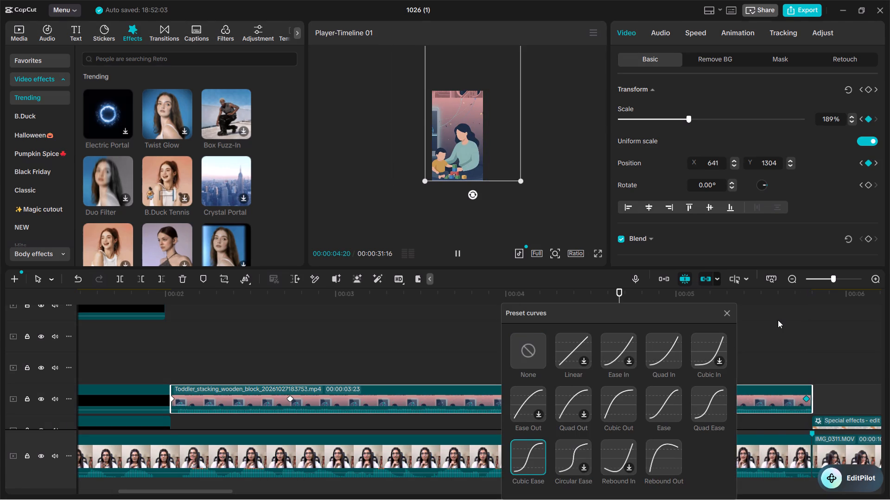
pyautogui.click(779, 325)
pyautogui.click(723, 315)
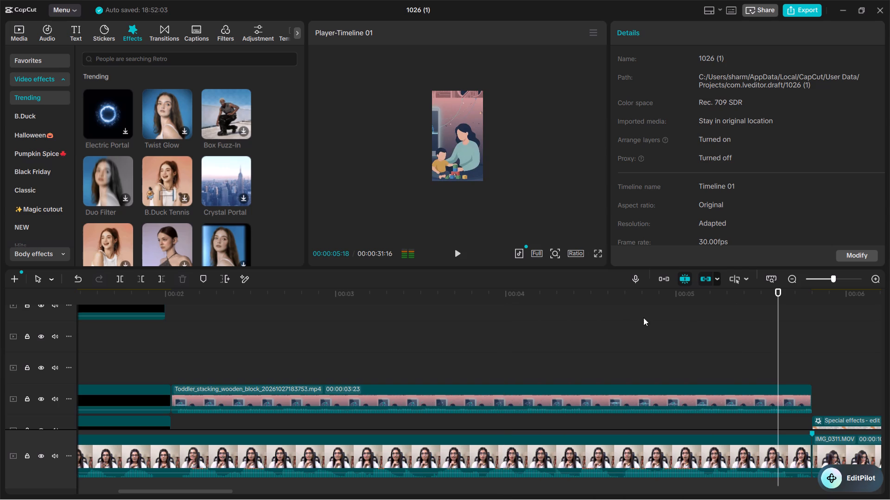
# Preview the closing pan, then play the toddler clip's whole animation from just before it begins.
pyautogui.click(558, 296)
pyautogui.press('space')
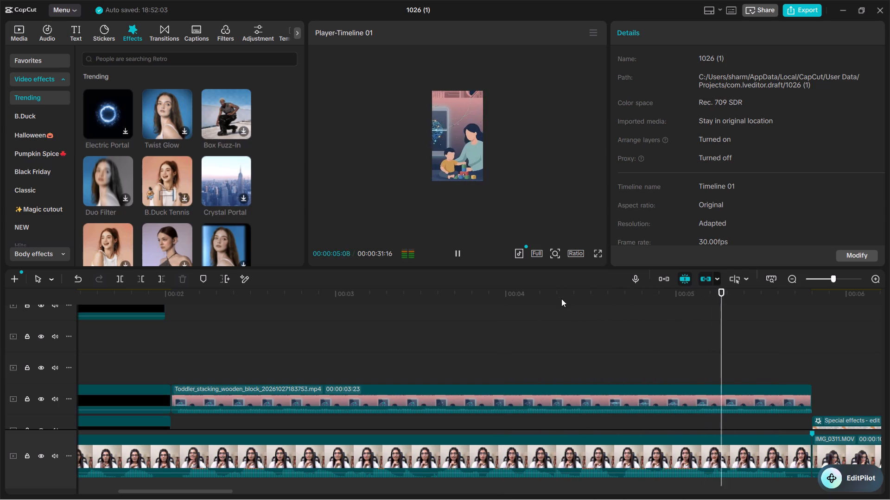
pyautogui.press('space')
pyautogui.click(530, 345)
pyautogui.keyDown('alt'); pyautogui.scroll(-3, 437, 366); pyautogui.keyUp('alt')
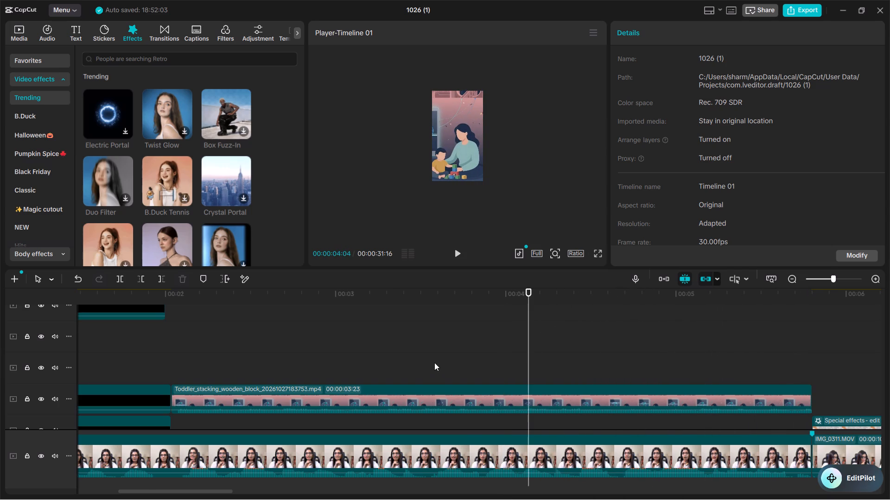
pyautogui.keyDown('ctrl'); pyautogui.scroll(-9, 238, 334); pyautogui.keyUp('ctrl')
pyautogui.scroll(4, 216, 349)
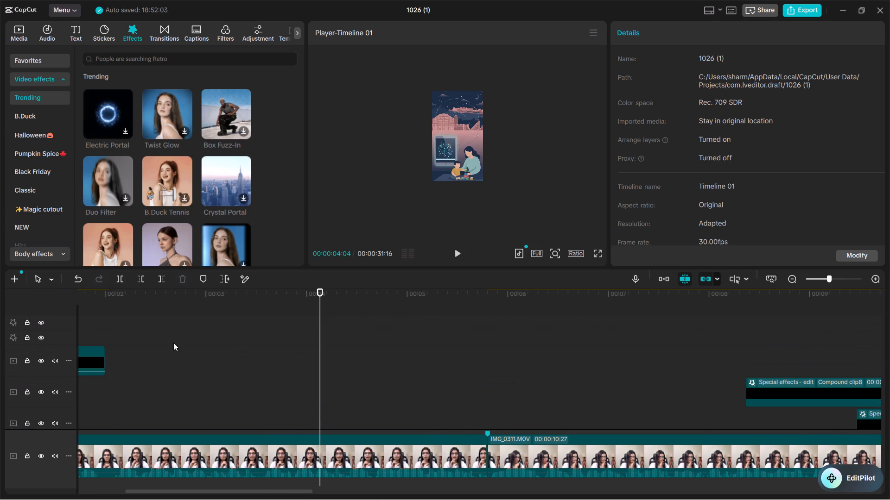
pyautogui.keyDown('ctrl'); pyautogui.scroll(-5, 174, 351); pyautogui.keyUp('ctrl')
pyautogui.scroll(-5, 213, 361)
pyautogui.click(139, 297)
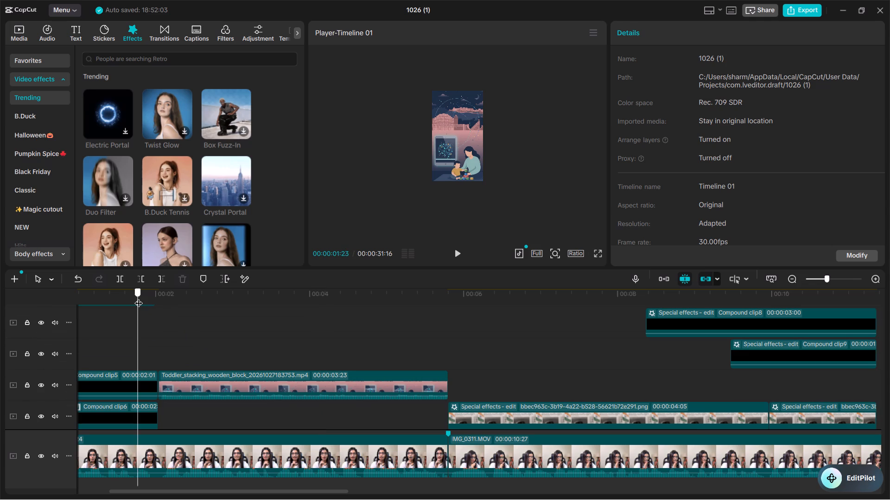
pyautogui.press('space')
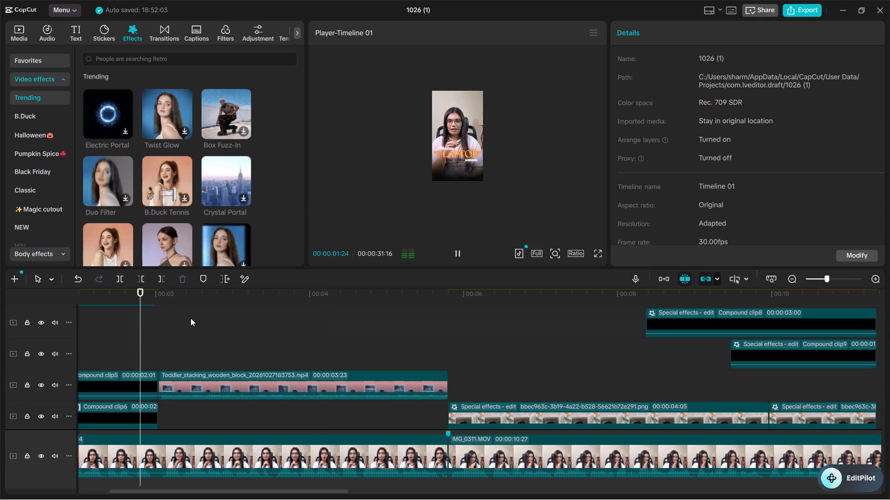
pyautogui.press('space')
# Duplicate the Soft Blur effect located just before Red Wash, placing the copy at about 3 seconds on the timeline.
pyautogui.click(151, 292)
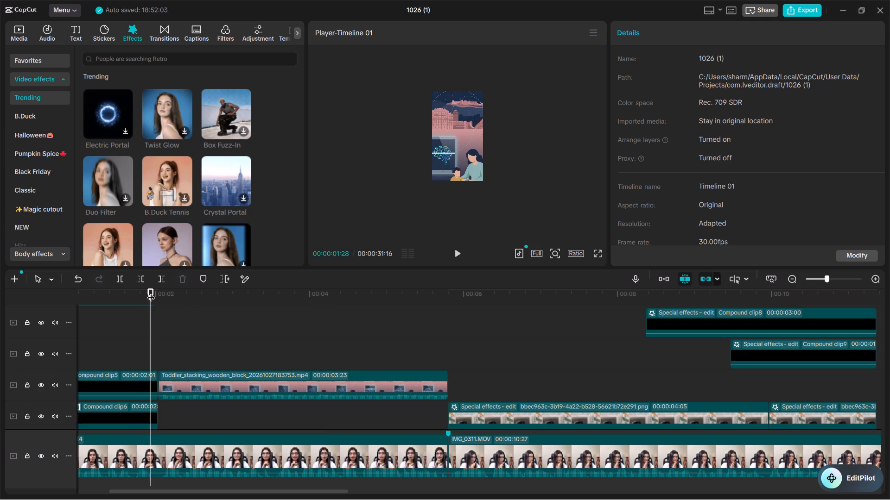
pyautogui.keyDown('alt'); pyautogui.scroll(-3, 303, 350); pyautogui.keyUp('alt')
pyautogui.keyDown('ctrl'); pyautogui.scroll(-5, 284, 349); pyautogui.keyUp('ctrl')
pyautogui.scroll(5, 282, 351)
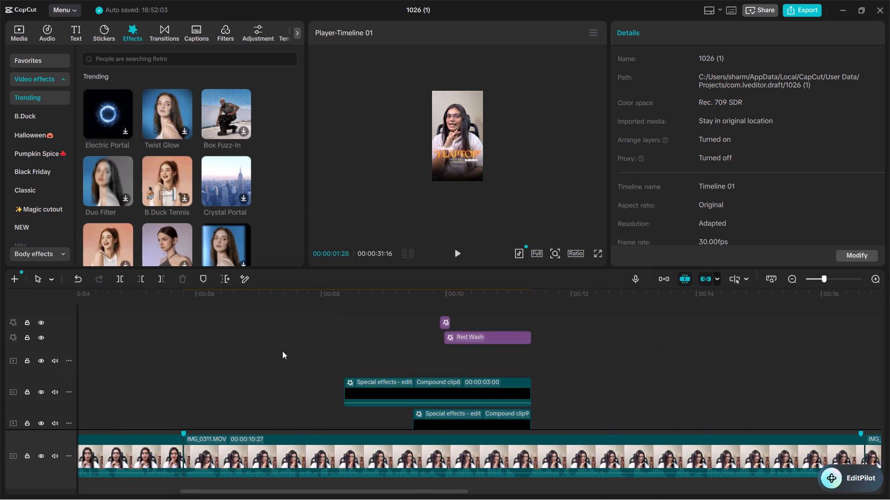
pyautogui.scroll(1, 165, 384)
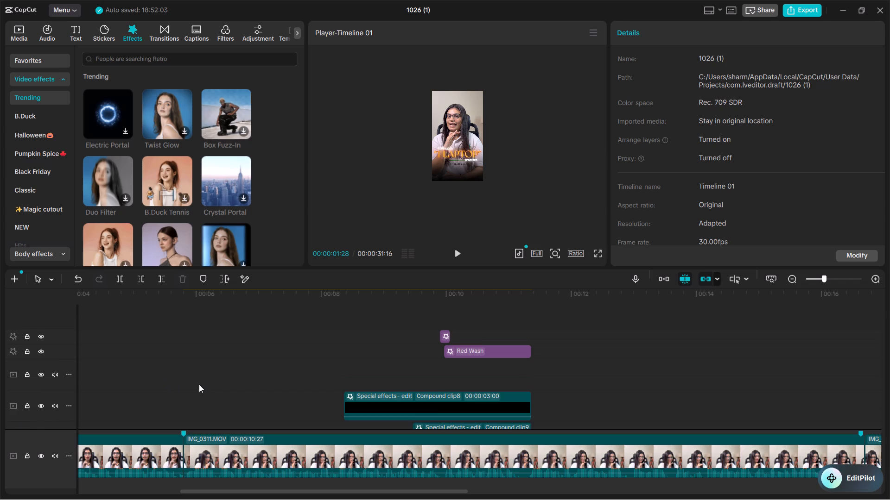
pyautogui.scroll(-1, 199, 384)
pyautogui.keyDown('alt'); pyautogui.scroll(1, 199, 381); pyautogui.keyUp('alt')
pyautogui.scroll(3, 199, 381)
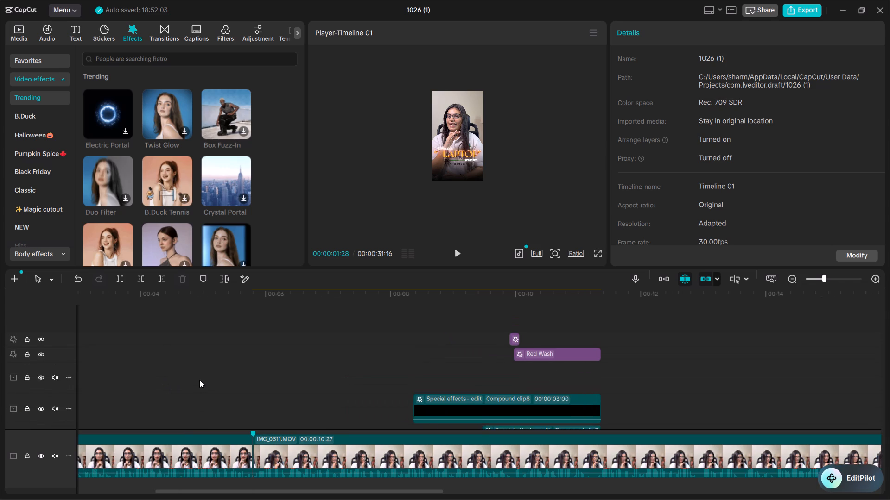
pyautogui.scroll(-3, 199, 380)
pyautogui.keyDown('ctrl'); pyautogui.scroll(4, 201, 379); pyautogui.keyUp('ctrl')
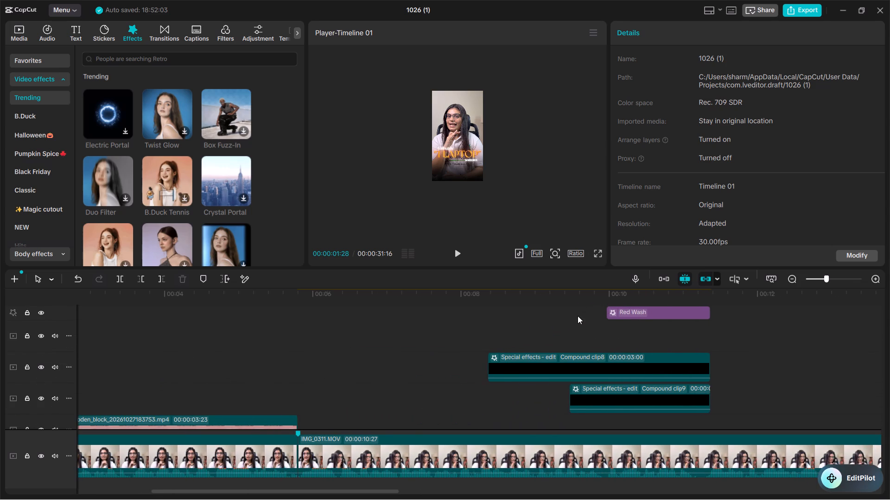
pyautogui.scroll(3, 578, 317)
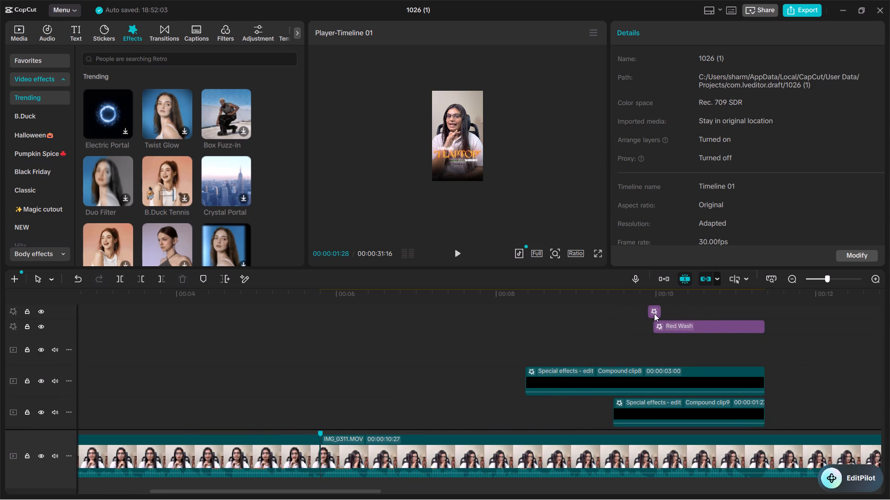
pyautogui.click(655, 312)
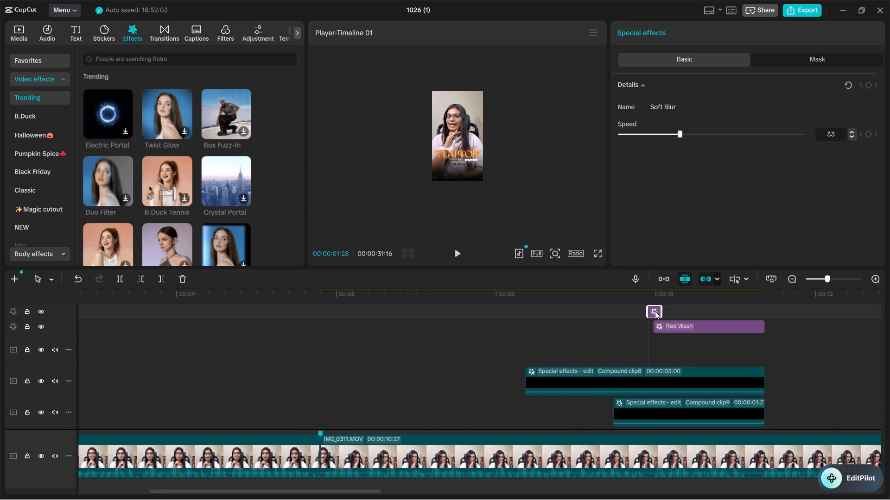
pyautogui.keyDown('alt'); pyautogui.moveTo(655, 311); pyautogui.dragTo(111, 394); pyautogui.keyUp('alt')
# Move the Soft Blur copy over the cut into the toddler clip, starting at 00:00:01:28.
pyautogui.scroll(4, 134, 393)
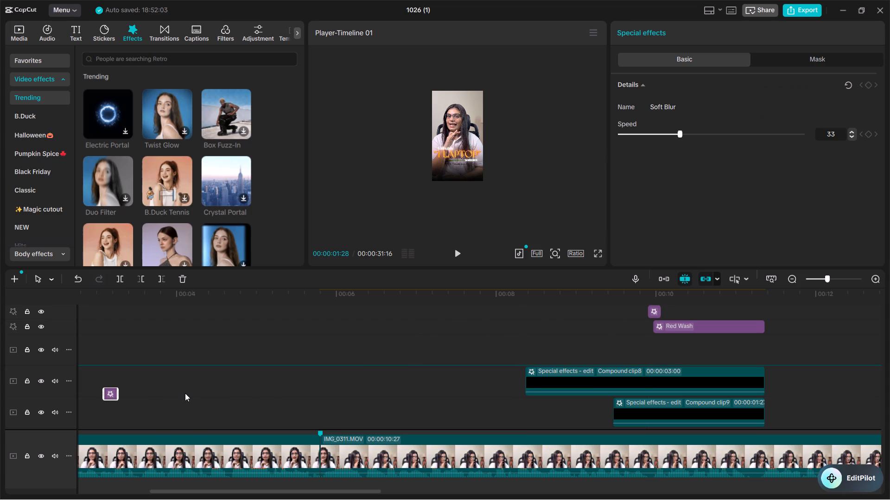
pyautogui.scroll(-2, 300, 372)
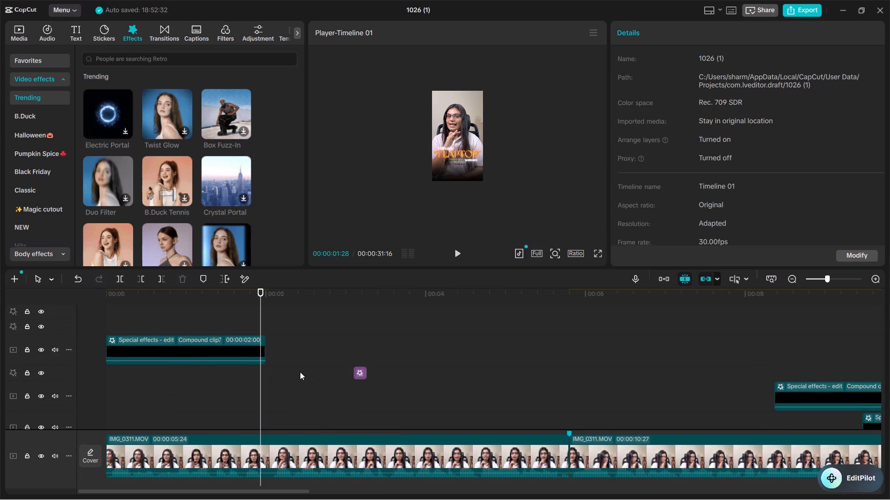
pyautogui.scroll(-5, 300, 372)
pyautogui.scroll(3, 313, 374)
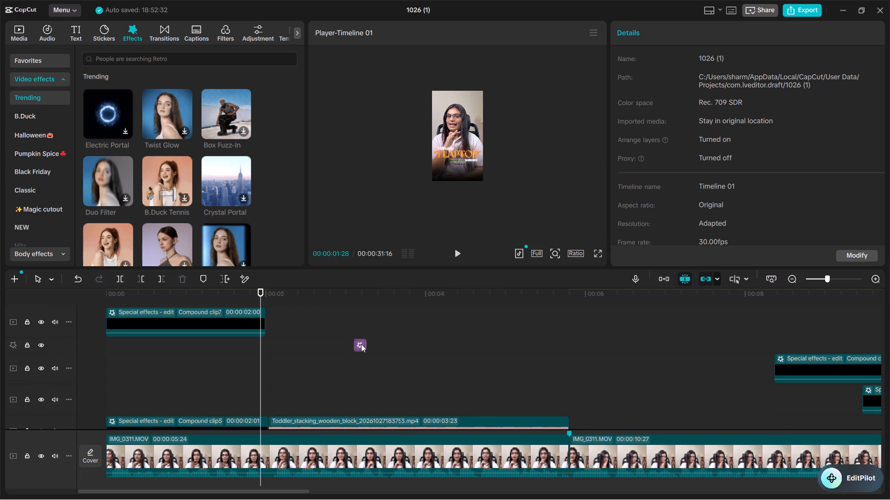
pyautogui.moveTo(360, 344); pyautogui.dragTo(268, 400)
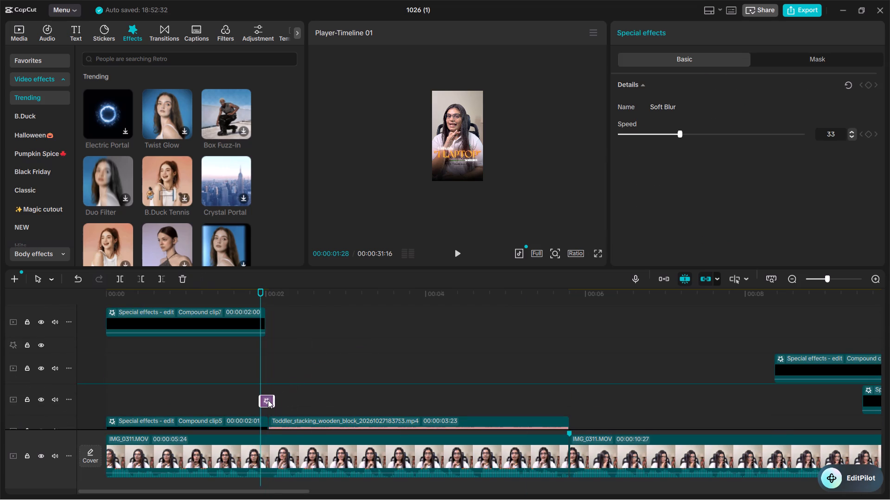
pyautogui.moveTo(268, 400); pyautogui.dragTo(267, 400)
# Add a marker to the toddler clip at its 00:00:04:20 keyframe.
pyautogui.scroll(-3, 305, 381)
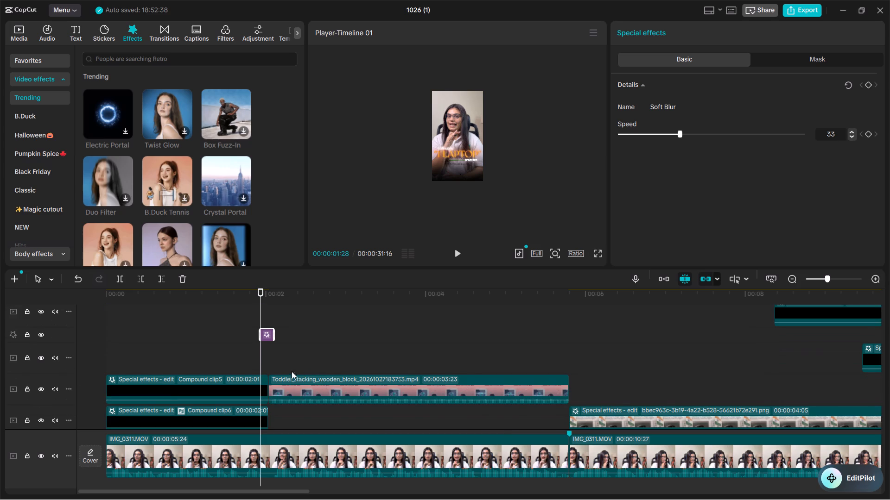
pyautogui.keyDown('alt'); pyautogui.scroll(7, 325, 353); pyautogui.keyUp('alt')
pyautogui.keyDown('ctrl'); pyautogui.scroll(3, 319, 353); pyautogui.keyUp('ctrl')
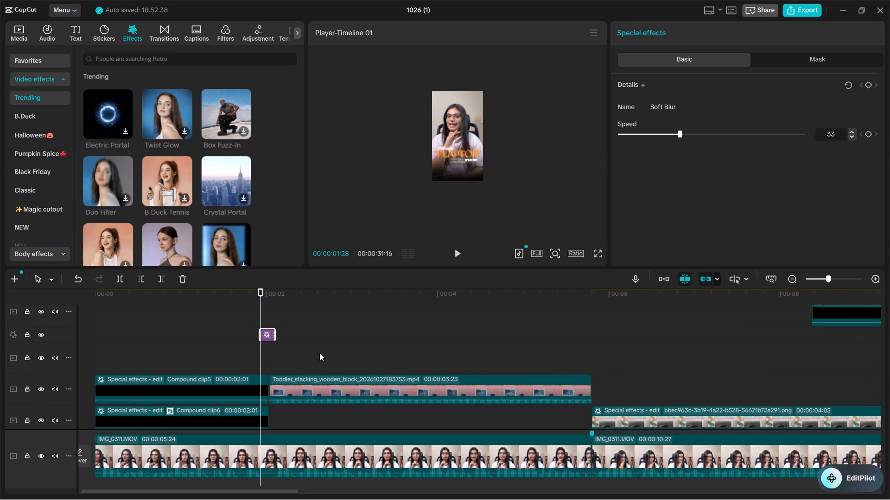
pyautogui.click(520, 291)
pyautogui.click(530, 373)
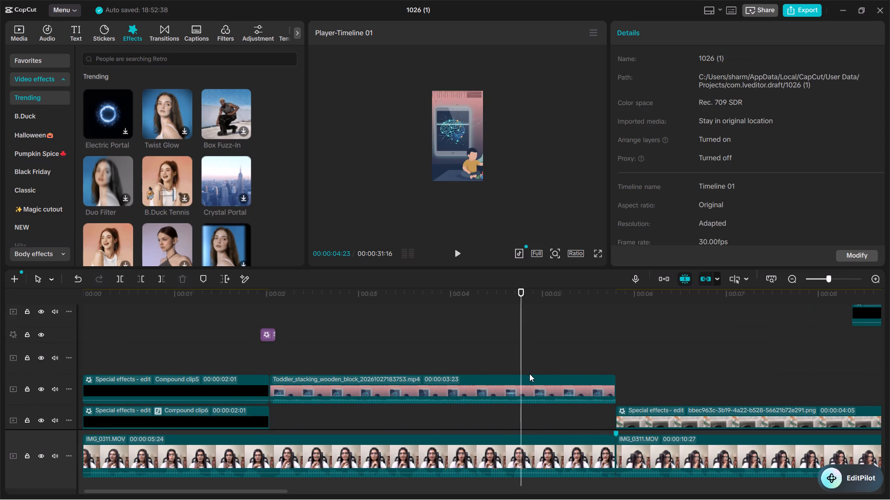
pyautogui.click(496, 390)
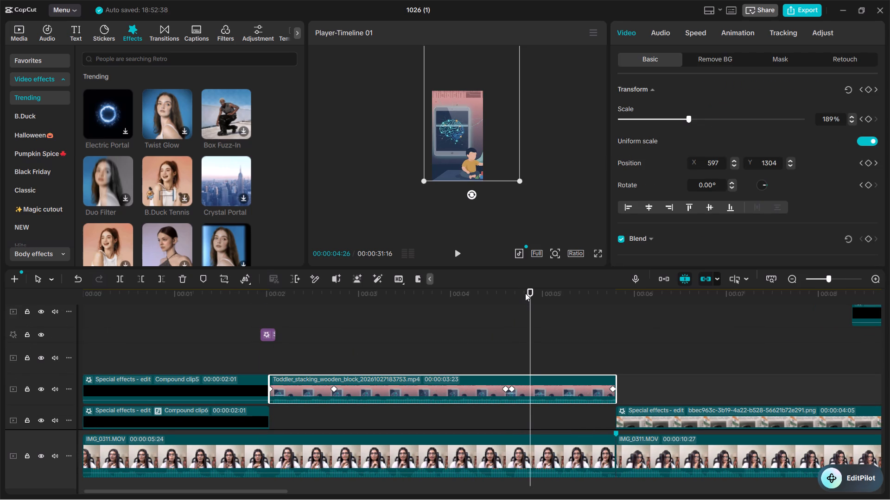
pyautogui.moveTo(525, 291); pyautogui.dragTo(508, 296)
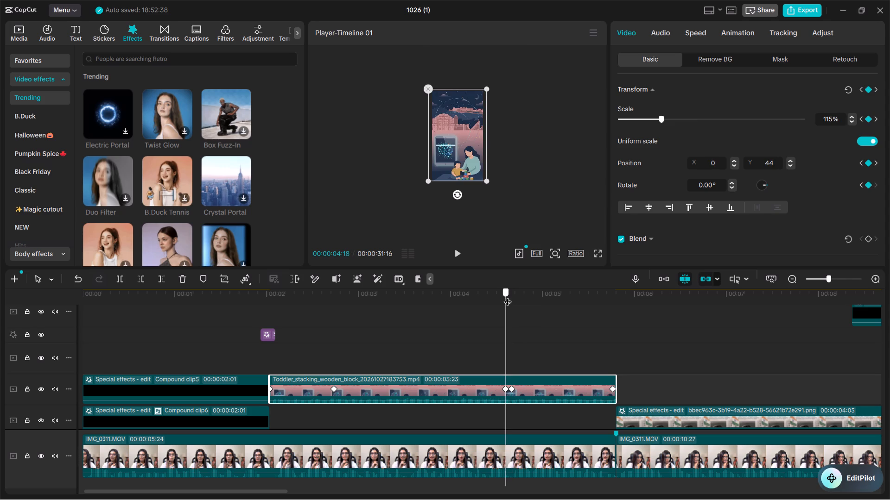
pyautogui.moveTo(508, 296); pyautogui.dragTo(511, 296)
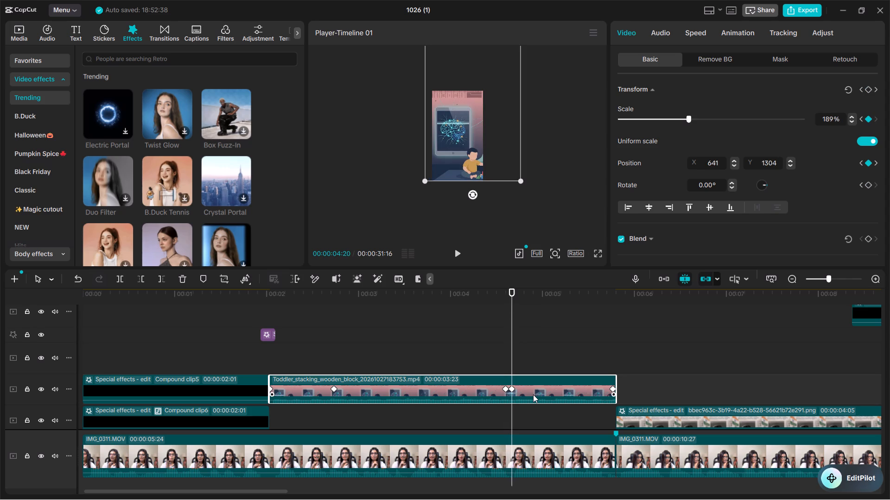
pyautogui.press('m')
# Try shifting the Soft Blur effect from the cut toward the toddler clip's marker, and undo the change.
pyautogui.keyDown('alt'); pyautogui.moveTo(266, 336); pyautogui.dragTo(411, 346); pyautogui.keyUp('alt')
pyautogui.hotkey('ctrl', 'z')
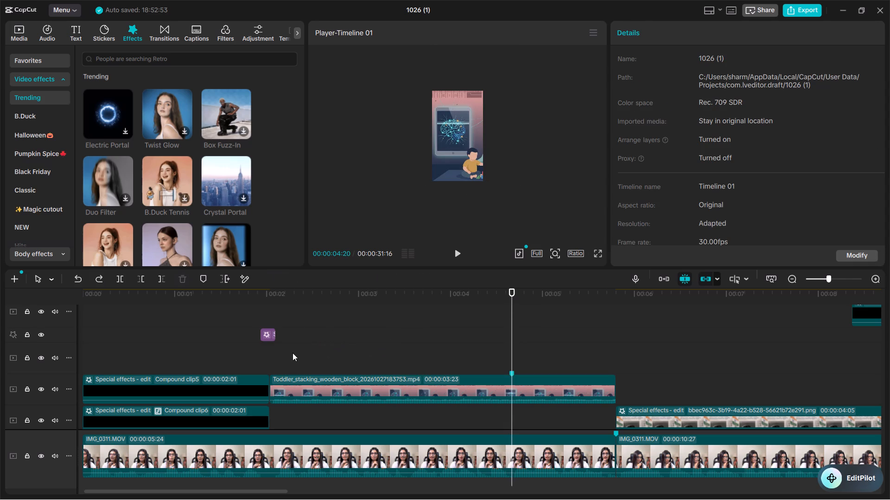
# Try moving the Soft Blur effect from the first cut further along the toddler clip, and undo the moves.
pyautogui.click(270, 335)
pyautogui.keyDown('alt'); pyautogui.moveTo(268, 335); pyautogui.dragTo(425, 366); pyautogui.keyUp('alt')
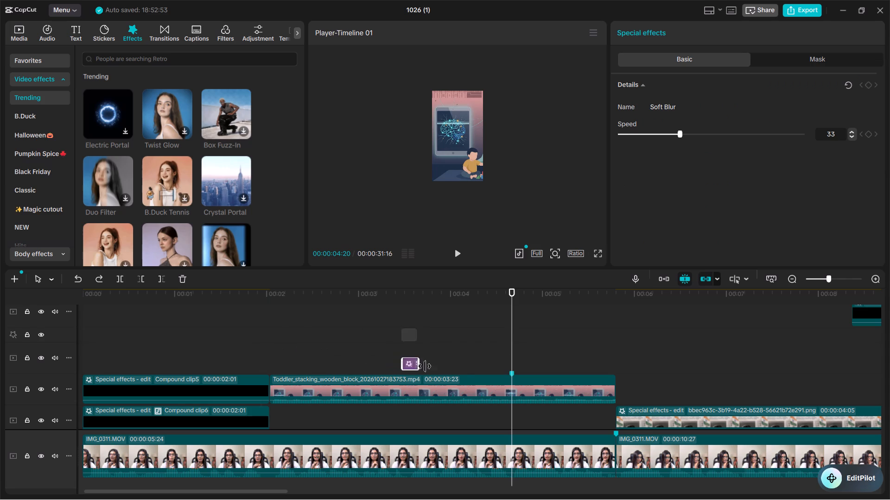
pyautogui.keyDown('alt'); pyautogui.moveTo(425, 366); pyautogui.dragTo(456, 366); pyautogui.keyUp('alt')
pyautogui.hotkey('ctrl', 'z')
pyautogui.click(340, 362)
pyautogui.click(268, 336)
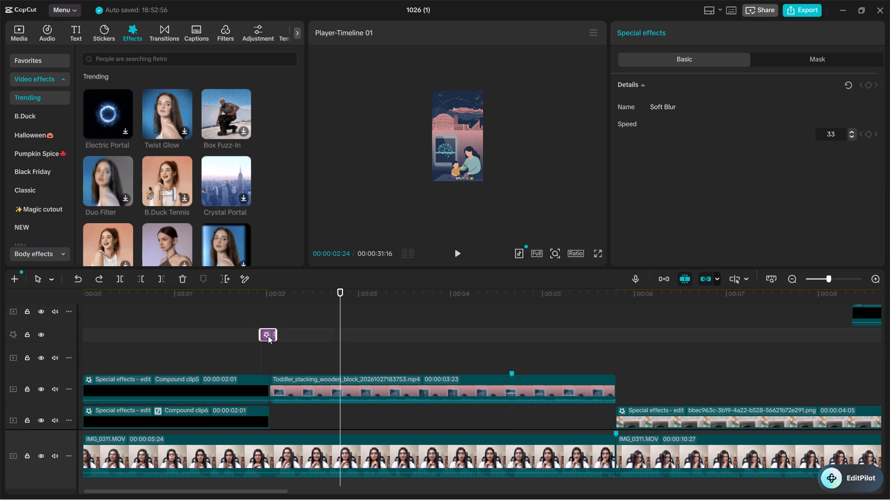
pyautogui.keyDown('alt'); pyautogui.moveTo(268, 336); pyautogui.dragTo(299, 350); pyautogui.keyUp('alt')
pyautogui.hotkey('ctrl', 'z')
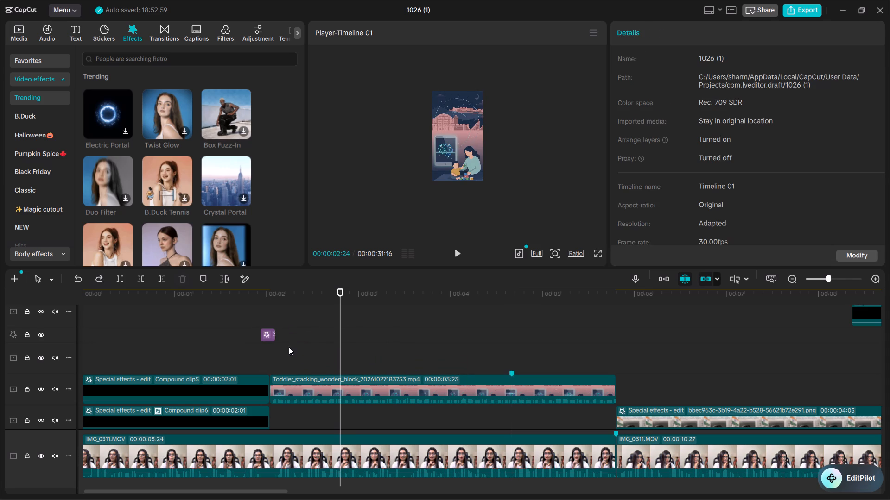
# Duplicate the Soft Blur effect from the first cut onto the toddler clip's marker at 00:00:04:20 and play back the section.
pyautogui.keyDown('alt'); pyautogui.click(267, 333); pyautogui.keyUp('alt')
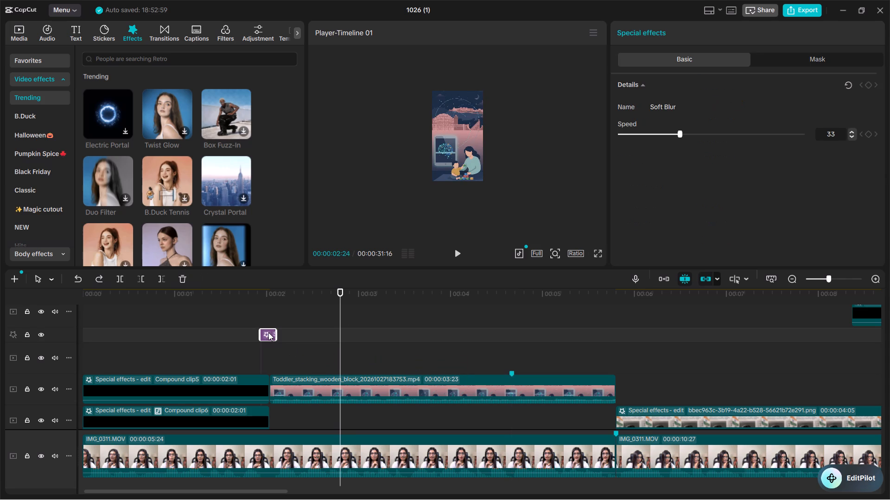
pyautogui.keyDown('alt'); pyautogui.moveTo(267, 334); pyautogui.dragTo(500, 337); pyautogui.keyUp('alt')
pyautogui.keyDown('alt'); pyautogui.moveTo(500, 337); pyautogui.dragTo(508, 337); pyautogui.keyUp('alt')
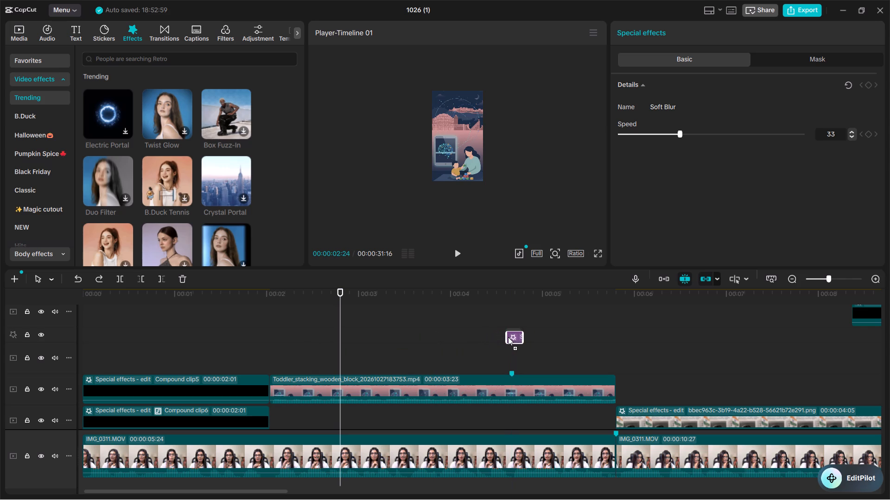
pyautogui.keyDown('alt'); pyautogui.moveTo(508, 337); pyautogui.dragTo(513, 335); pyautogui.keyUp('alt')
pyautogui.keyDown('alt'); pyautogui.moveTo(513, 335); pyautogui.dragTo(512, 334); pyautogui.keyUp('alt')
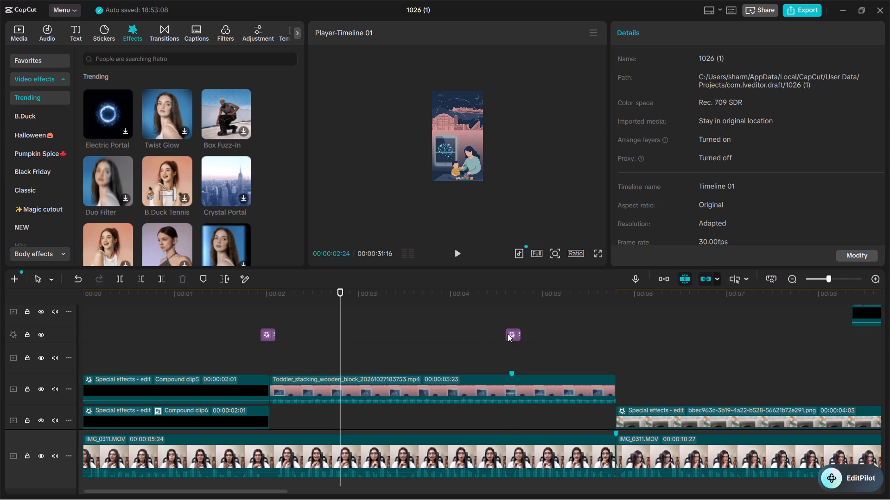
pyautogui.click(253, 293)
pyautogui.press('space')
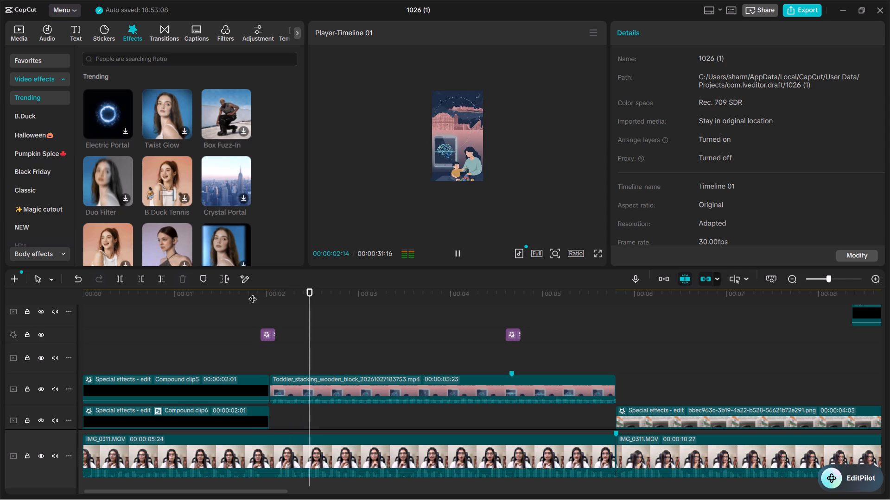
pyautogui.press('space')
pyautogui.press('space')
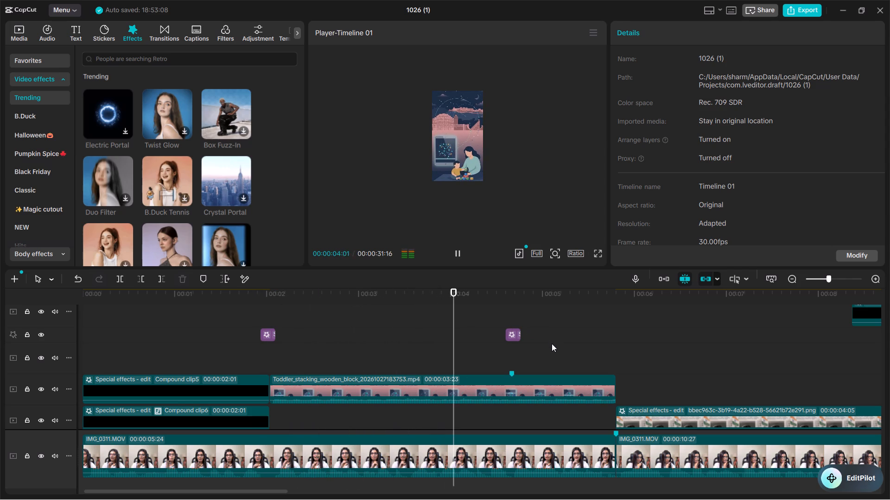
pyautogui.press('space')
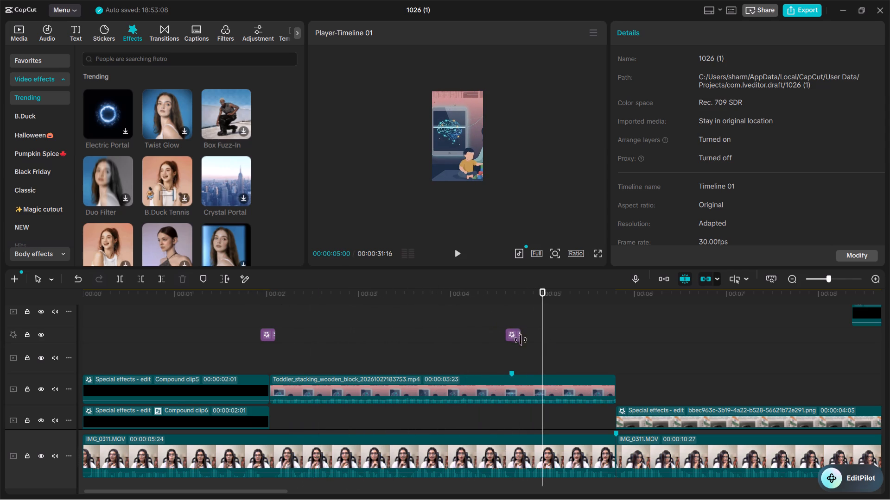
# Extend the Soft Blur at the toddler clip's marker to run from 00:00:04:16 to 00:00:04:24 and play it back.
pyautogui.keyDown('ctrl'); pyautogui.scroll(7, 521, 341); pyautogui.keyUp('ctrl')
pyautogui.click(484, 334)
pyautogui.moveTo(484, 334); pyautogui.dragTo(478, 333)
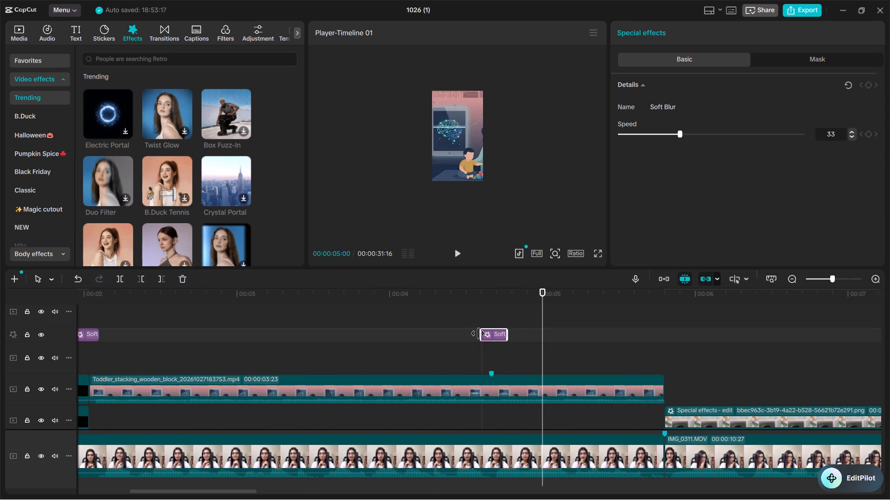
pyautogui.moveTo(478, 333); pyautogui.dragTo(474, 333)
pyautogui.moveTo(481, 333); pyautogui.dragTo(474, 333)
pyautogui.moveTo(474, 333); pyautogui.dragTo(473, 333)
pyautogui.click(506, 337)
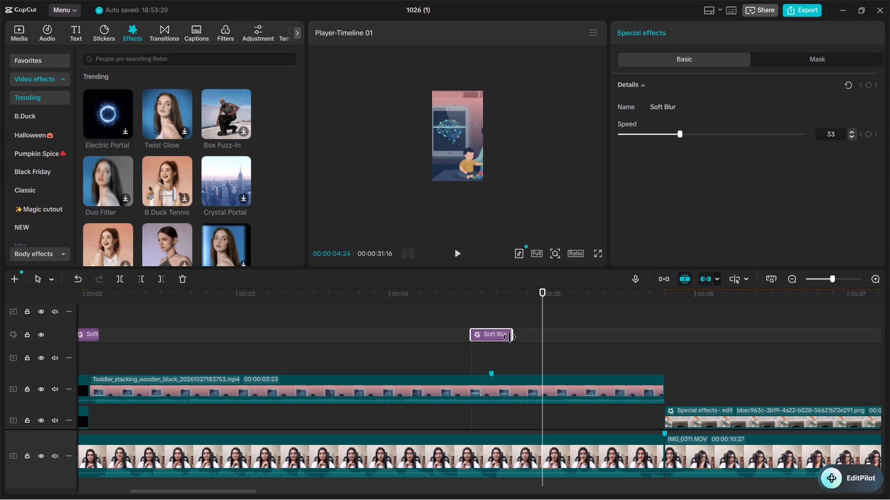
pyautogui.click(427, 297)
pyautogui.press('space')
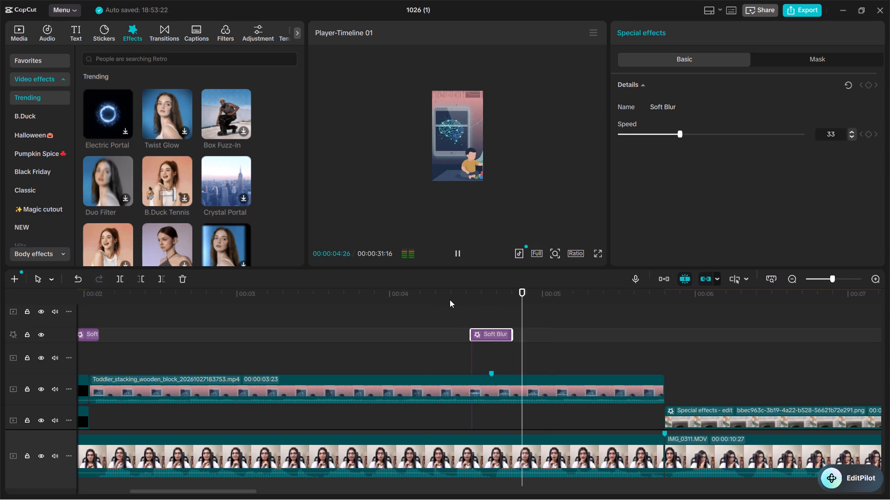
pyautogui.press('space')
# Trim the Soft Blur at the toddler clip's marker to run from about 00:00:04:17 to 00:00:04:22 and play it back.
pyautogui.click(476, 292)
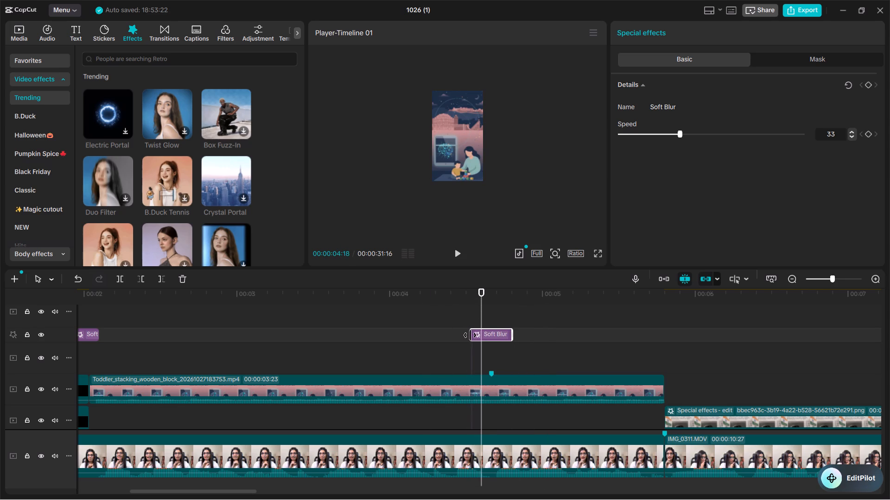
pyautogui.moveTo(470, 335); pyautogui.dragTo(475, 335)
pyautogui.moveTo(514, 337); pyautogui.dragTo(504, 337)
pyautogui.moveTo(504, 337); pyautogui.dragTo(502, 337)
pyautogui.press('space')
pyautogui.press('space')
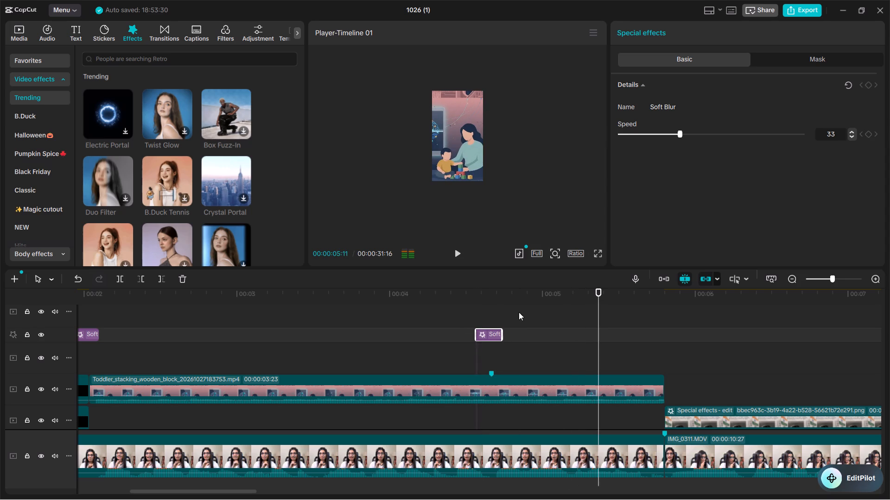
# Review the opening section with both Soft Blur effects, from the start of the video through the toddler clip.
pyautogui.keyDown('ctrl'); pyautogui.scroll(-8, 373, 335); pyautogui.keyUp('ctrl')
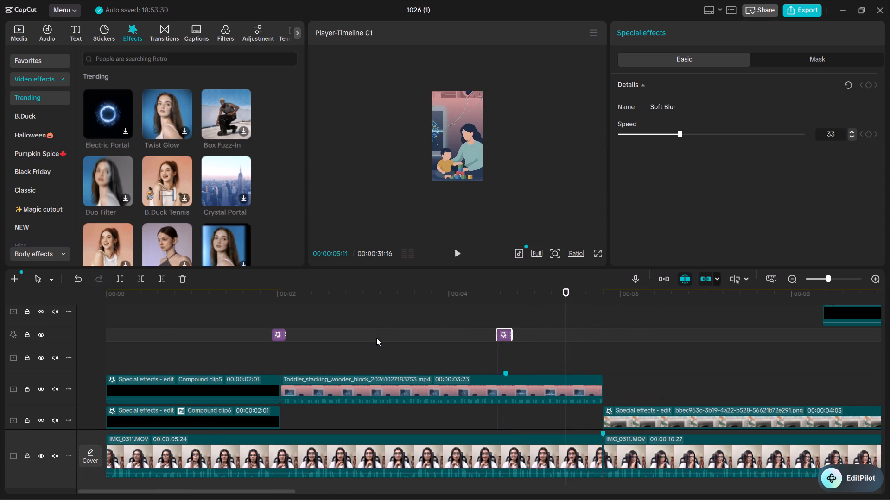
pyautogui.press('space')
pyautogui.press('space')
pyautogui.keyDown('ctrl'); pyautogui.scroll(-3, 455, 342); pyautogui.keyUp('ctrl')
pyautogui.keyDown('ctrl'); pyautogui.scroll(-3, 378, 344); pyautogui.keyUp('ctrl')
pyautogui.moveTo(235, 292); pyautogui.dragTo(137, 320)
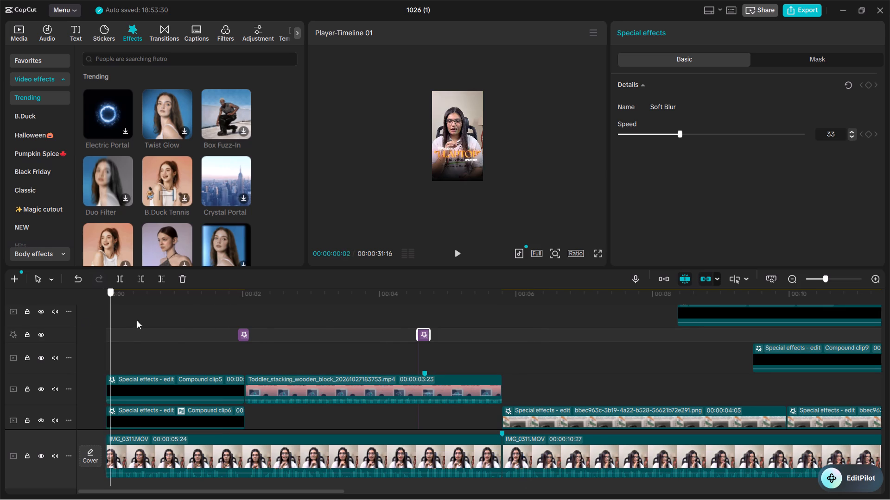
pyautogui.moveTo(137, 320); pyautogui.dragTo(465, 320)
# Duplicate the Soft Blur from the toddler clip's marker onto the cut into the newspaper image clip and play back the transition.
pyautogui.keyDown('alt'); pyautogui.scroll(5, 426, 350); pyautogui.keyUp('alt')
pyautogui.keyDown('ctrl'); pyautogui.scroll(7, 443, 356); pyautogui.keyUp('ctrl')
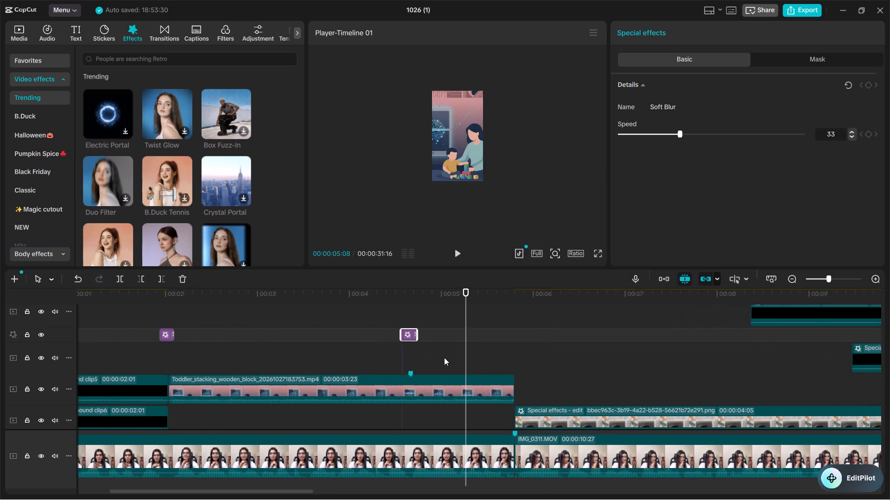
pyautogui.keyDown('ctrl'); pyautogui.scroll(3, 444, 357); pyautogui.keyUp('ctrl')
pyautogui.keyDown('alt'); pyautogui.moveTo(391, 334); pyautogui.dragTo(521, 365); pyautogui.keyUp('alt')
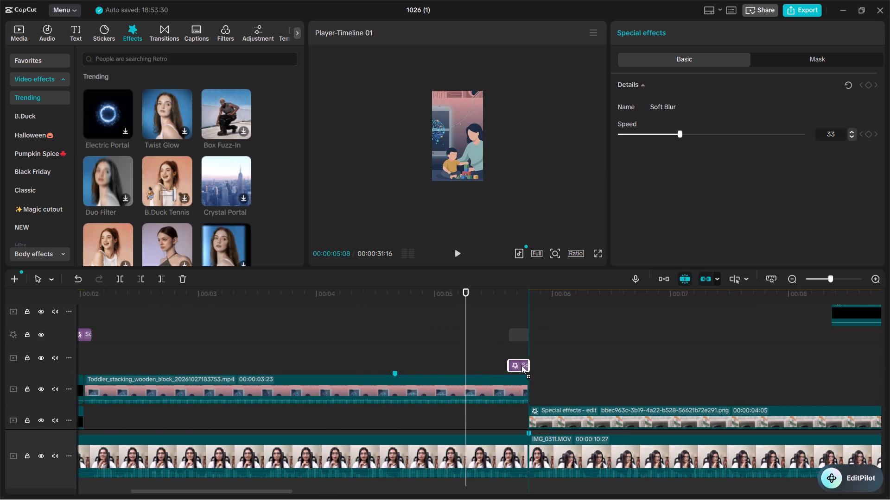
pyautogui.keyDown('alt'); pyautogui.moveTo(521, 365); pyautogui.dragTo(528, 365); pyautogui.keyUp('alt')
pyautogui.click(350, 296)
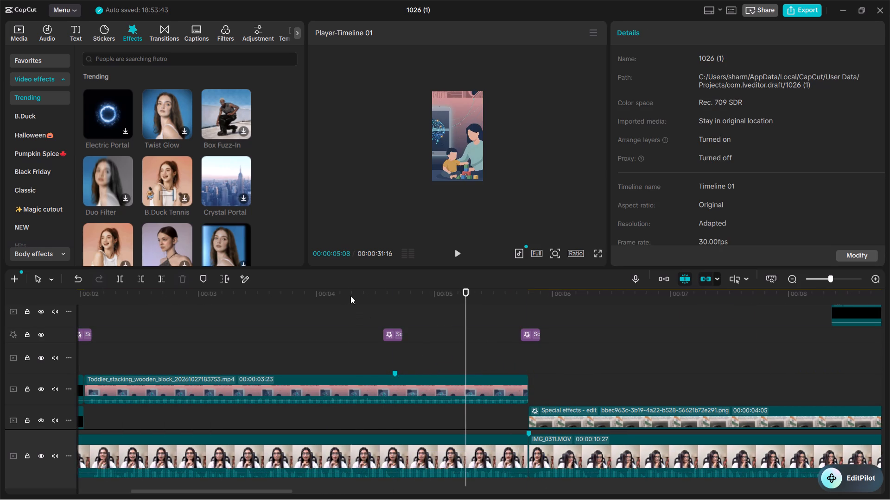
pyautogui.press('space')
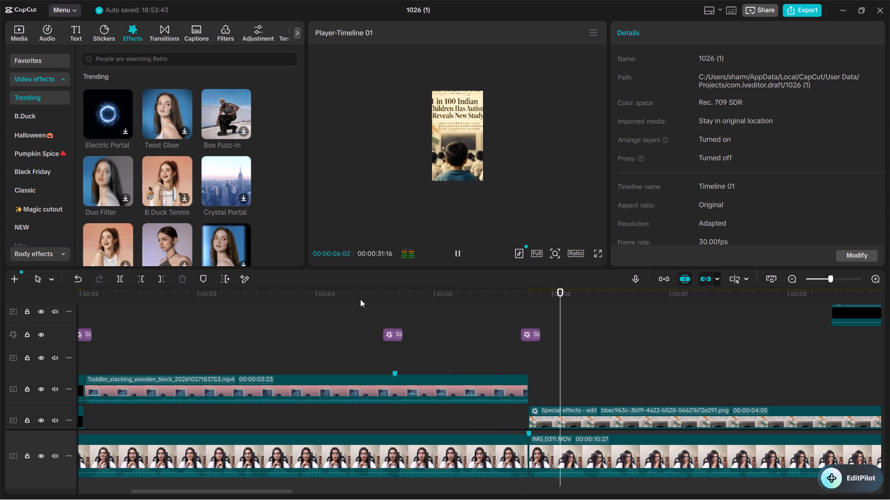
pyautogui.press('space')
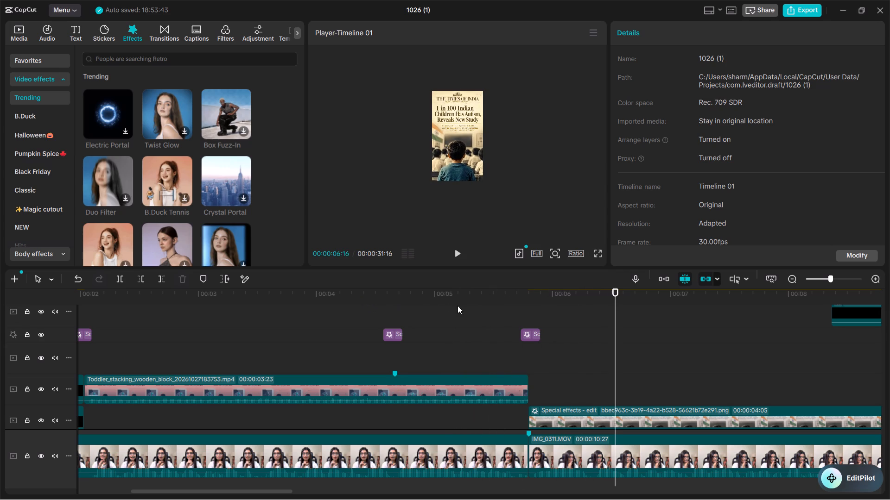
pyautogui.press('space')
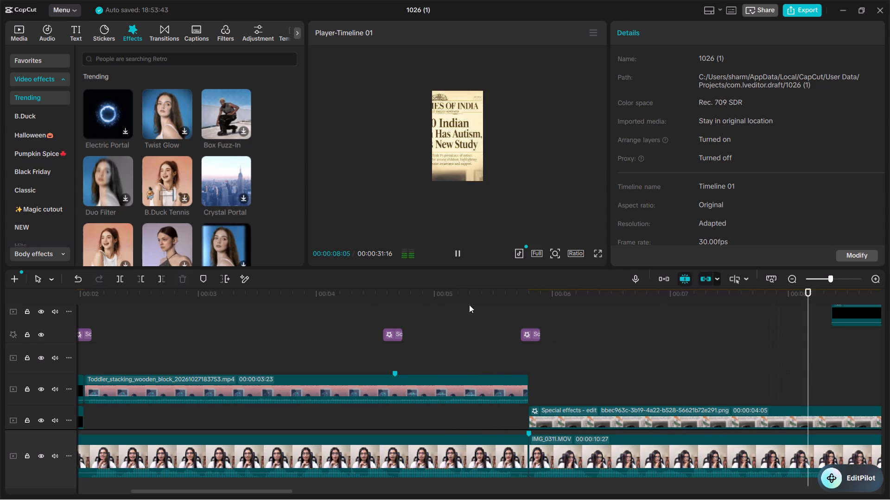
pyautogui.press('space')
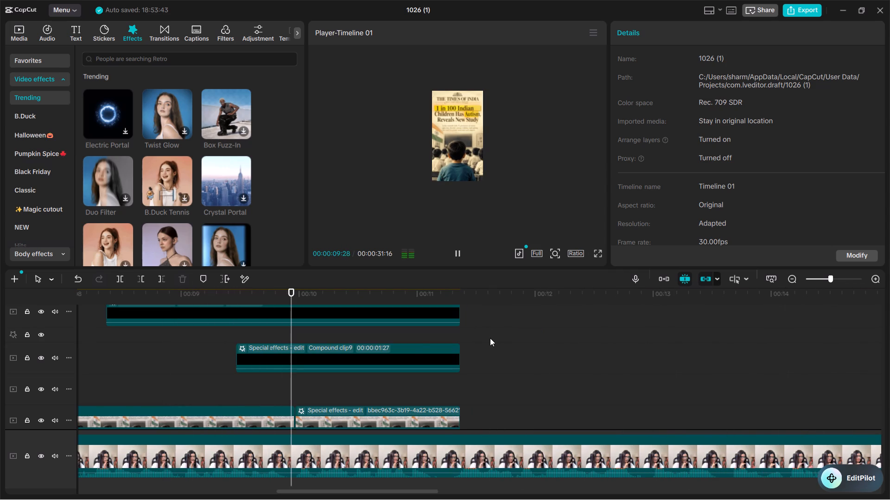
# Examine the newspaper image clip's zoom keyframes in the timeline, from 00:00:06:18 to just past them at 00:00:06:26.
pyautogui.scroll(5, 198, 359)
pyautogui.scroll(-5, 200, 366)
pyautogui.scroll(5, 191, 368)
pyautogui.scroll(-2, 191, 375)
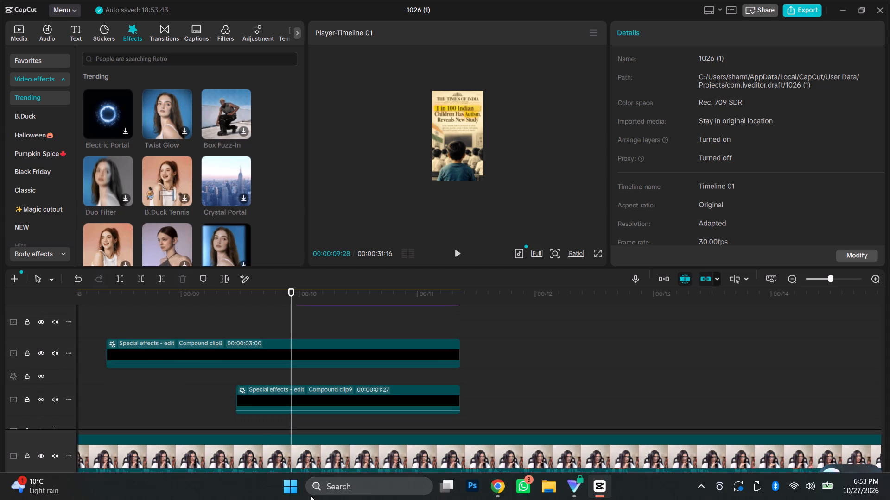
pyautogui.moveTo(318, 493); pyautogui.dragTo(250, 499)
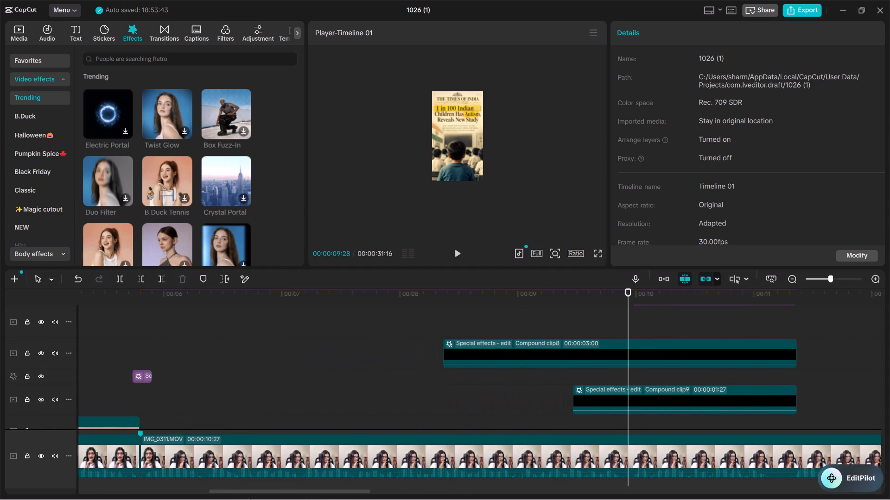
pyautogui.moveTo(250, 499); pyautogui.dragTo(247, 499)
pyautogui.scroll(2, 243, 398)
pyautogui.scroll(-4, 238, 398)
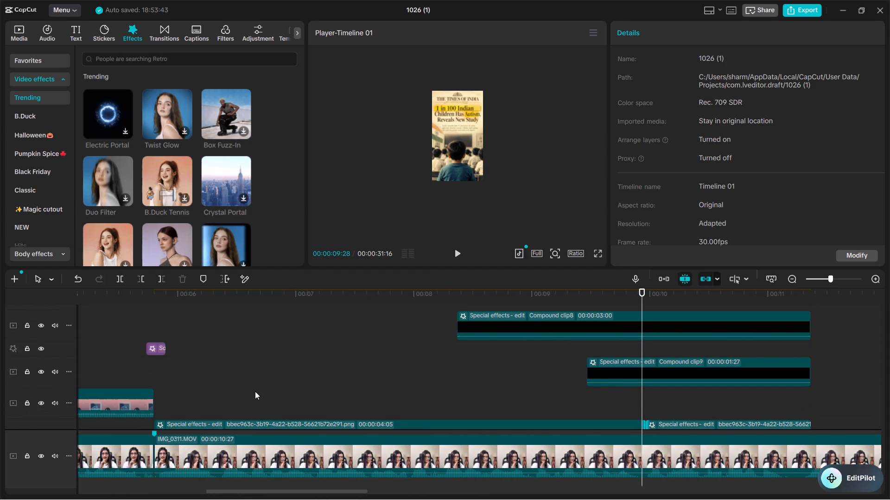
pyautogui.scroll(-2, 255, 391)
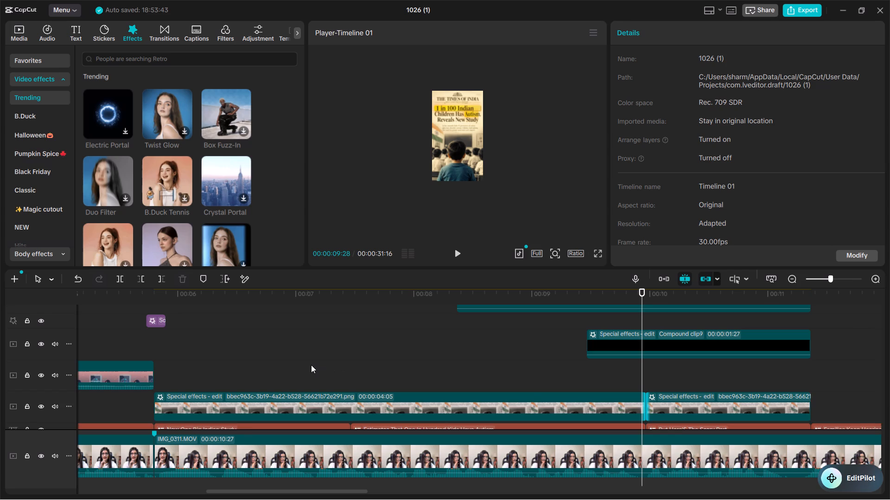
pyautogui.scroll(1, 311, 365)
pyautogui.scroll(-1, 355, 389)
pyautogui.click(362, 399)
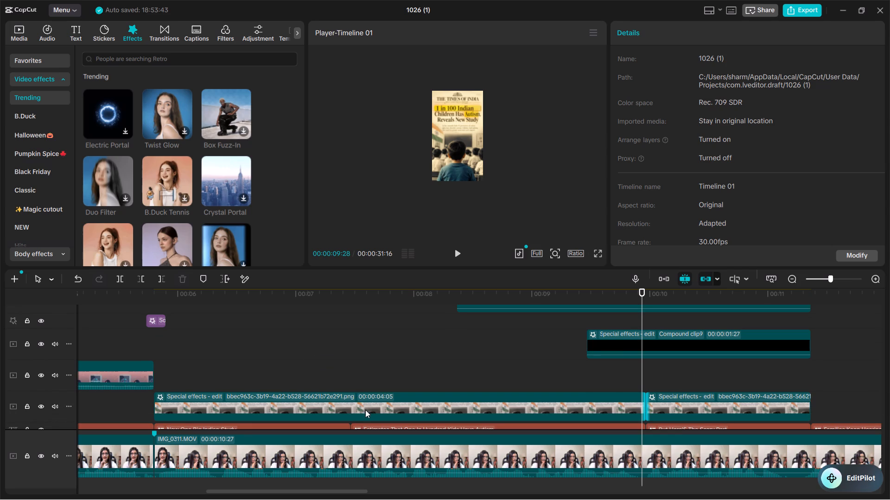
pyautogui.click(372, 412)
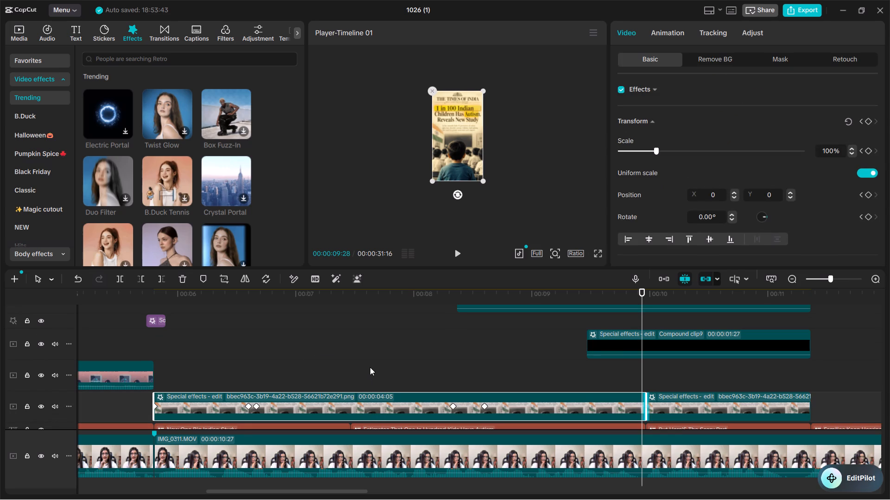
pyautogui.click(239, 290)
pyautogui.click(246, 289)
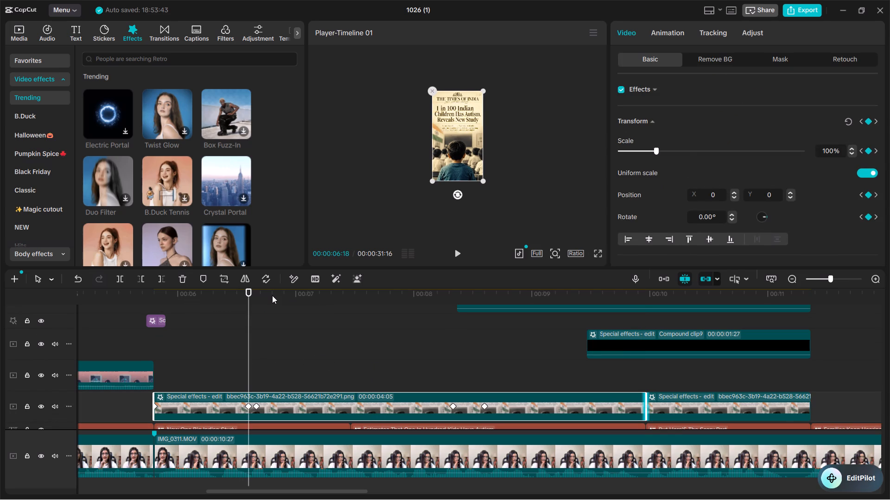
pyautogui.click(280, 293)
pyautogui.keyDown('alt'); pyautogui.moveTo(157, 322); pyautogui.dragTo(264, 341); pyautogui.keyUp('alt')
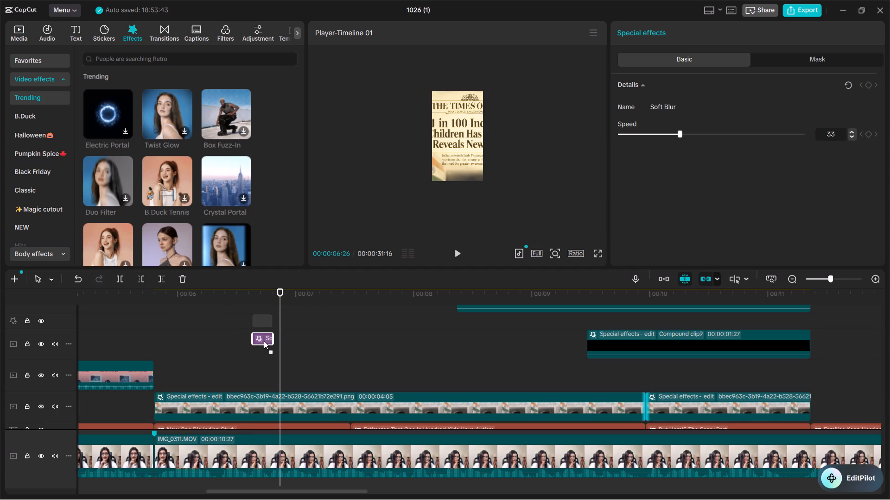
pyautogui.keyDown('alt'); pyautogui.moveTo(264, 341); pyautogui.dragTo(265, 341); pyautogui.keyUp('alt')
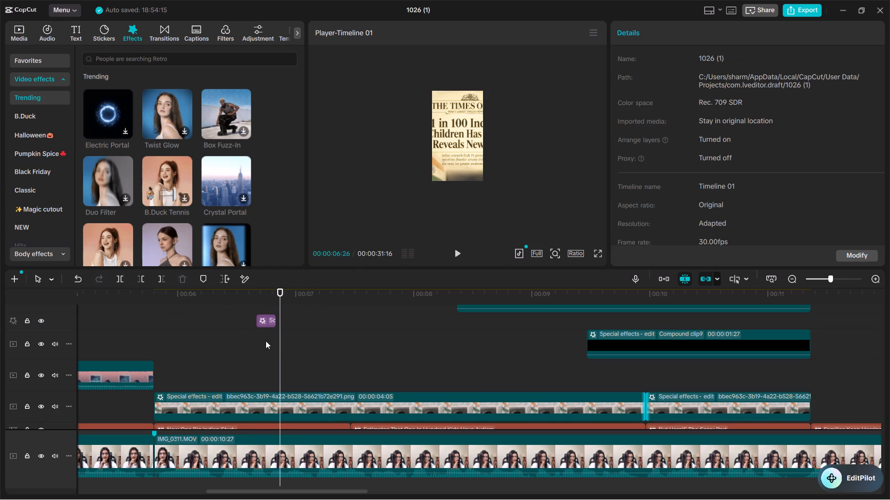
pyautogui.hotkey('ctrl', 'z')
# Duplicate the Soft Blur from the cut into the newspaper image clip, starting the copy at the clip's zoom keyframe, about 00:00:06:18.
pyautogui.keyDown('alt'); pyautogui.moveTo(159, 320); pyautogui.dragTo(164, 323); pyautogui.keyUp('alt')
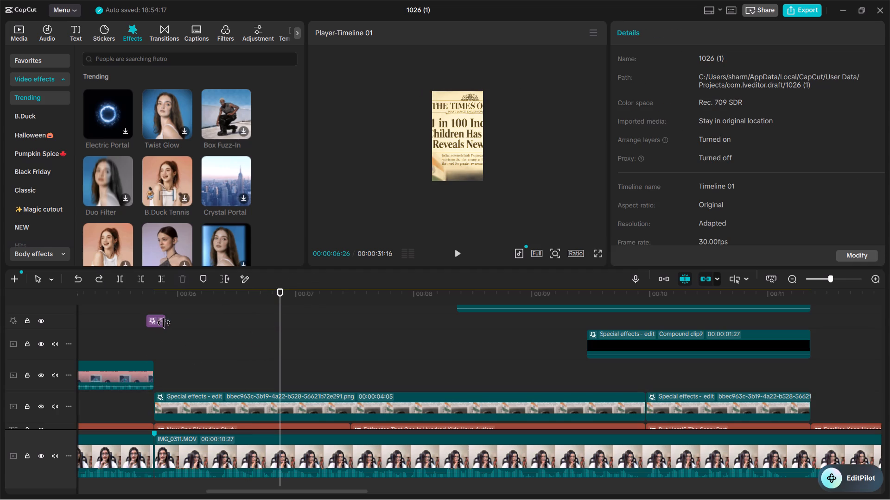
pyautogui.keyDown('alt'); pyautogui.moveTo(164, 323); pyautogui.dragTo(268, 332); pyautogui.keyUp('alt')
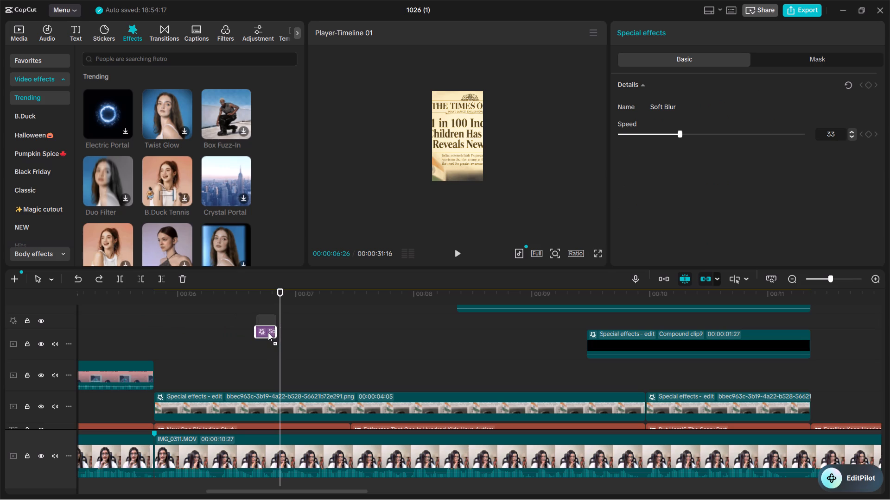
pyautogui.keyDown('alt'); pyautogui.moveTo(268, 332); pyautogui.dragTo(269, 325); pyautogui.keyUp('alt')
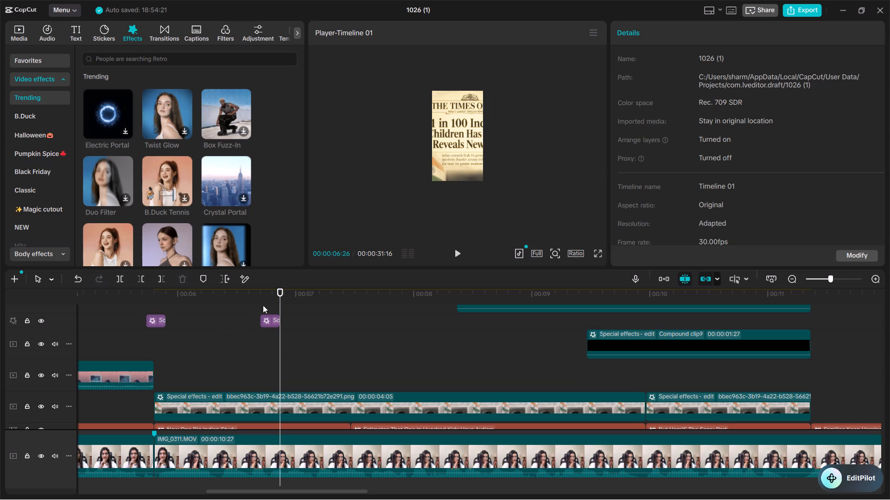
pyautogui.click(262, 292)
pyautogui.click(292, 394)
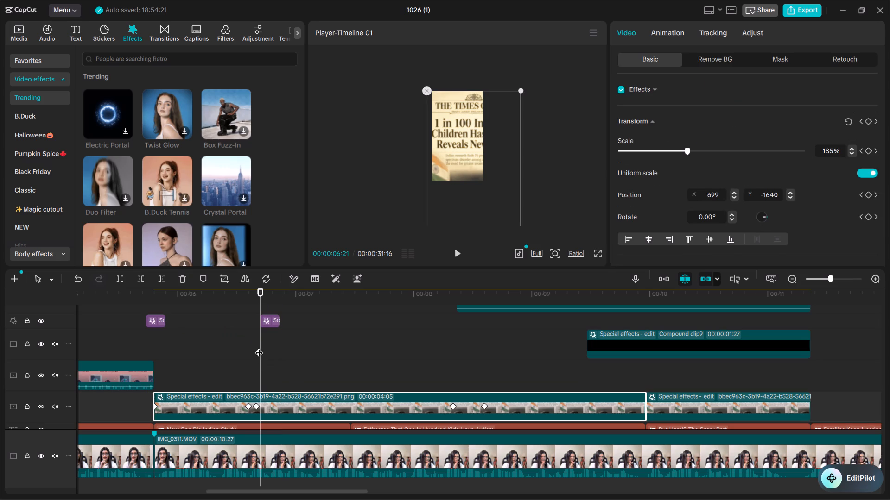
pyautogui.click(254, 293)
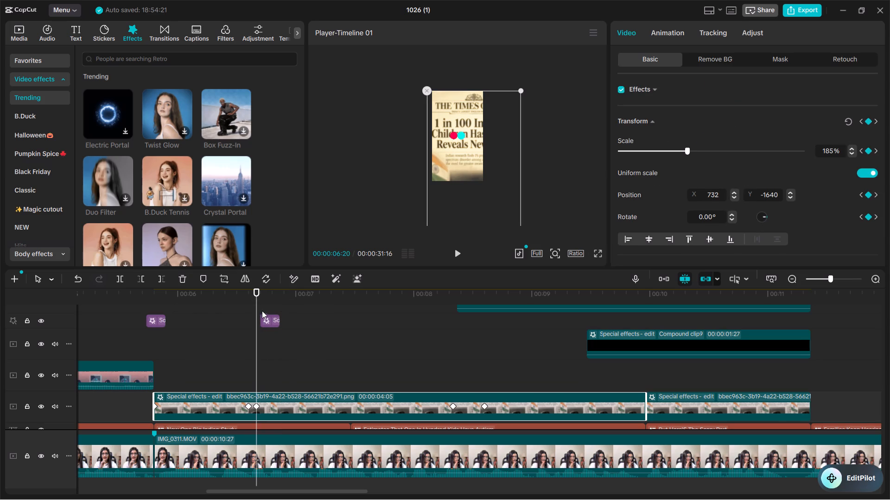
pyautogui.moveTo(267, 322); pyautogui.dragTo(256, 322)
# Play back the newspaper section from 00:00:06:15 through its Soft Blur zoom and on into the Red Wash section.
pyautogui.click(238, 295)
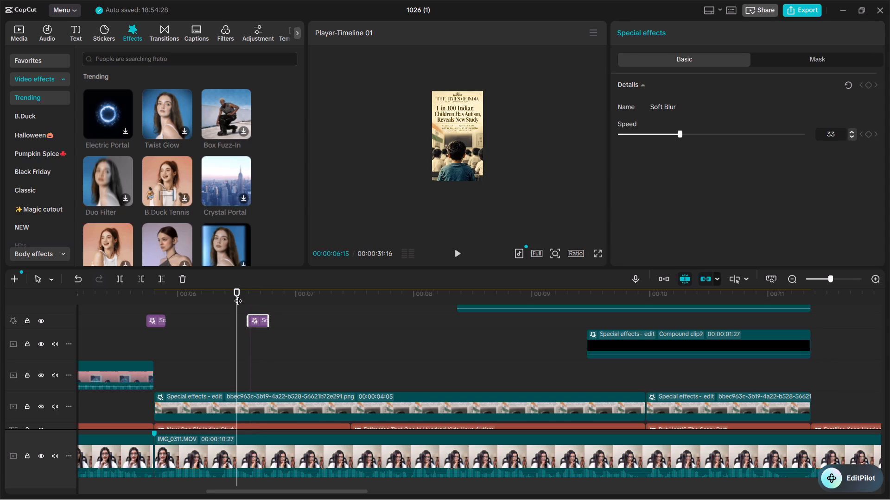
pyautogui.press('space')
pyautogui.press('space')
pyautogui.press('space')
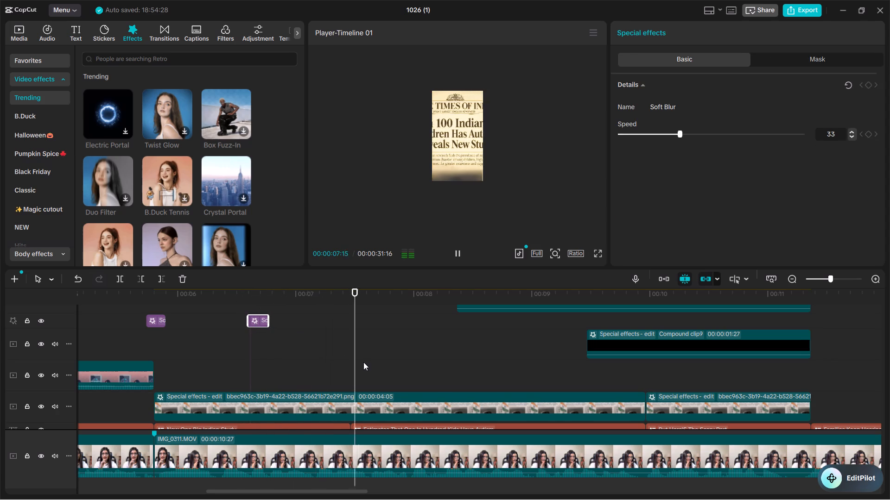
pyautogui.press('space')
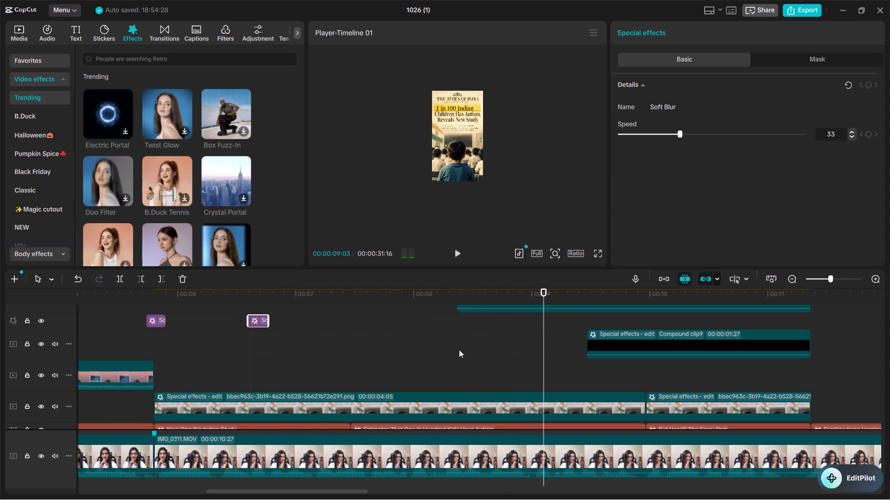
pyautogui.press('space')
pyautogui.press('space')
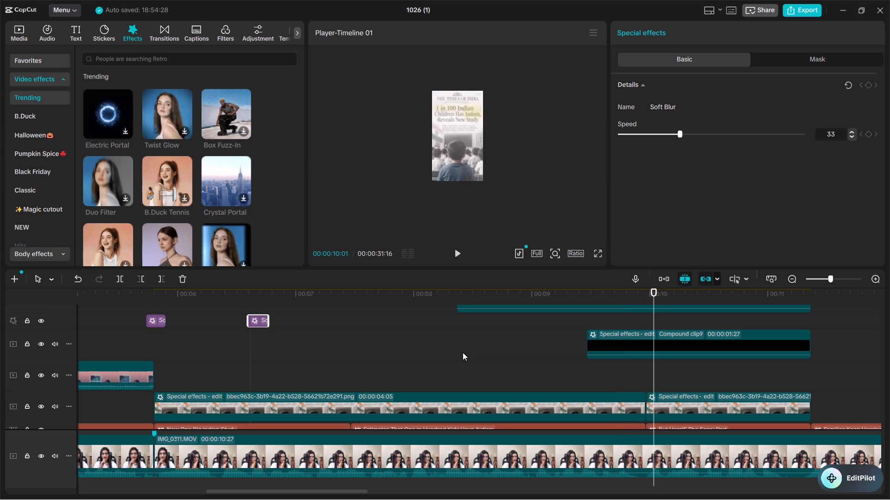
pyautogui.press('space')
pyautogui.press('space')
# Review the opening of the video from 00:00:00:00 through the first Soft Blur.
pyautogui.keyDown('alt'); pyautogui.scroll(-4, 371, 348); pyautogui.keyUp('alt')
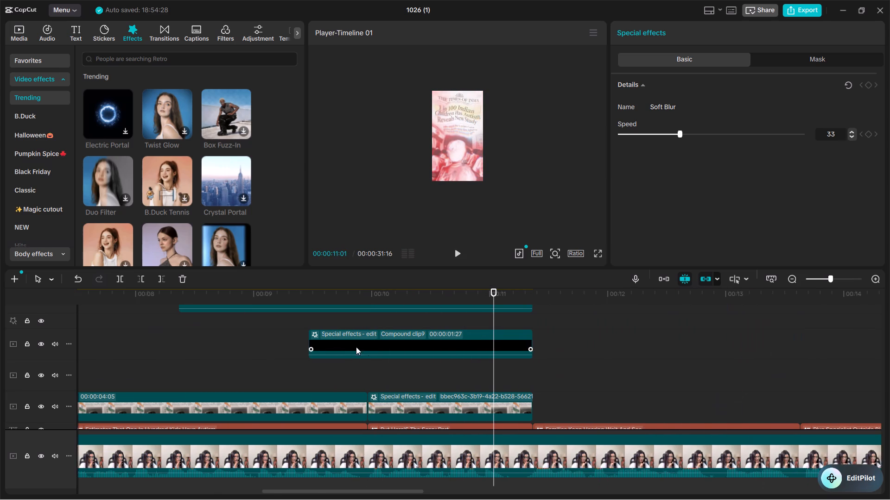
pyautogui.keyDown('alt'); pyautogui.scroll(-4, 356, 347); pyautogui.keyUp('alt')
pyautogui.keyDown('ctrl'); pyautogui.scroll(-5, 226, 364); pyautogui.keyUp('ctrl')
pyautogui.scroll(10, 263, 370)
pyautogui.scroll(-4, 297, 345)
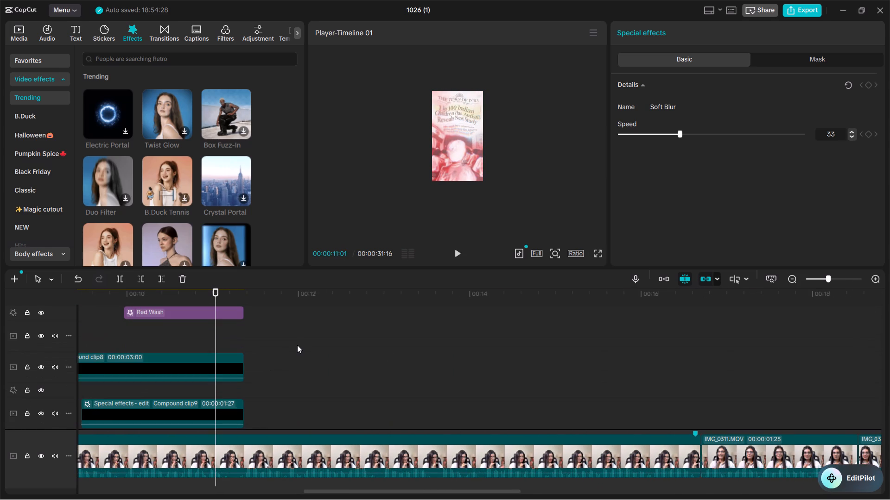
pyautogui.moveTo(167, 295); pyautogui.dragTo(0, 324)
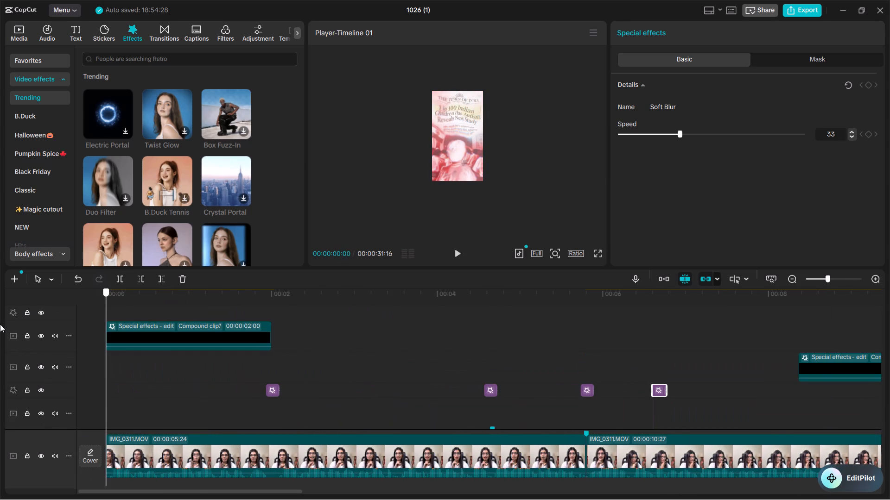
pyautogui.moveTo(0, 324); pyautogui.dragTo(0, 325)
pyautogui.keyDown('ctrl'); pyautogui.scroll(-2, 238, 359); pyautogui.keyUp('ctrl')
pyautogui.click(323, 348)
pyautogui.press('space')
pyautogui.press('space')
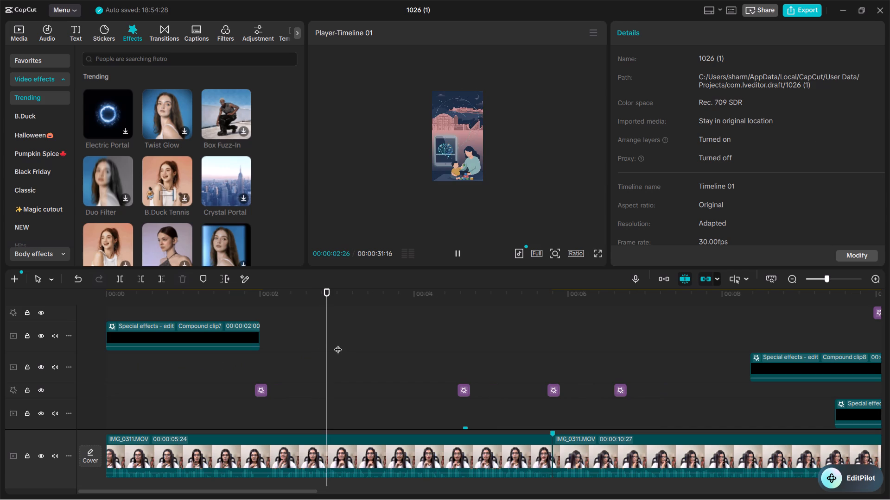
pyautogui.click(407, 346)
pyautogui.click(364, 369)
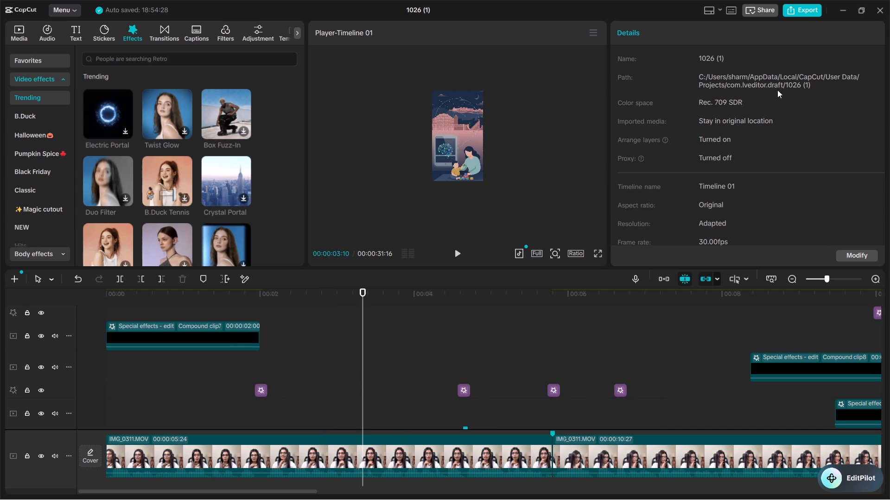
# Export the timeline as audio only in MP3 format under the name 1026 (1), with video output turned off.
pyautogui.click(801, 10)
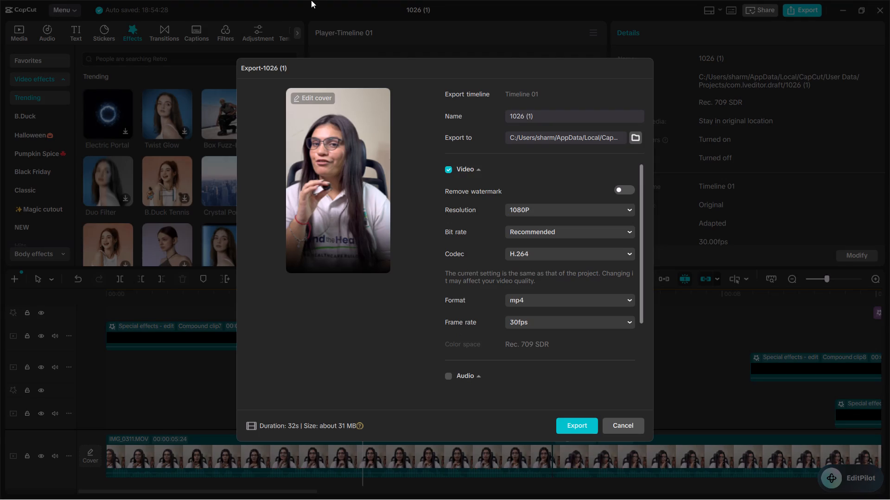
pyautogui.click(444, 168)
pyautogui.click(449, 167)
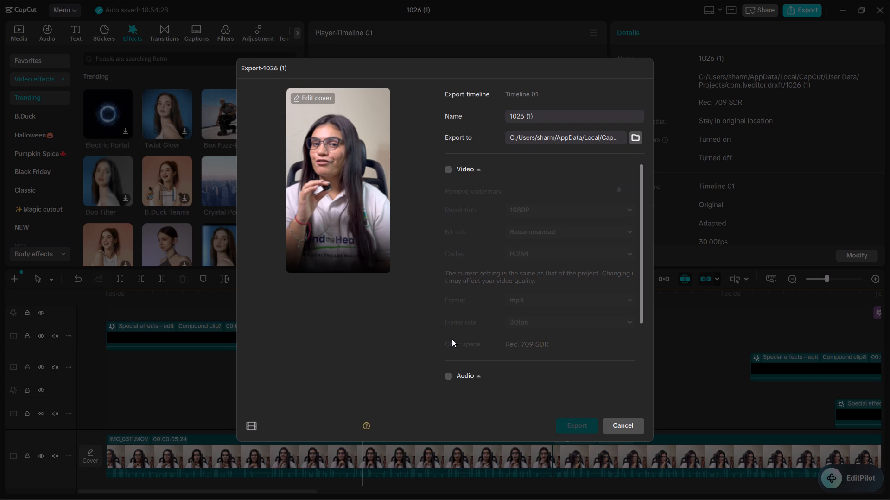
pyautogui.click(450, 376)
pyautogui.scroll(-3, 485, 354)
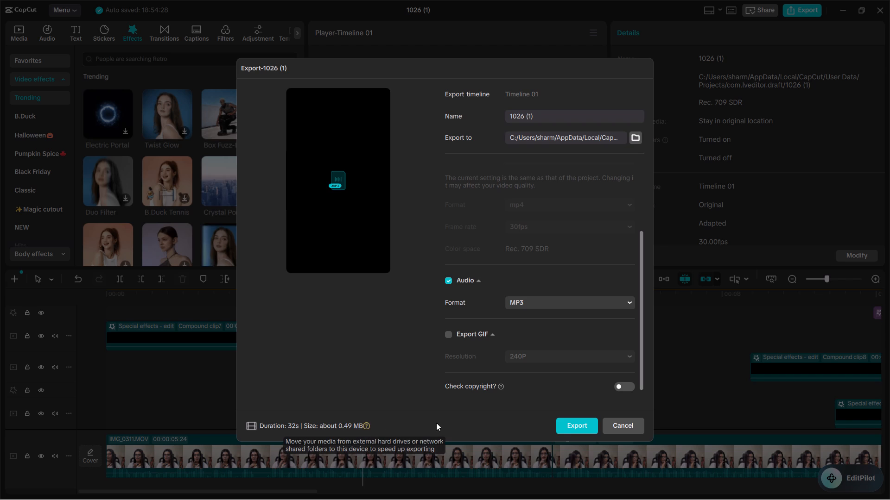
pyautogui.click(578, 430)
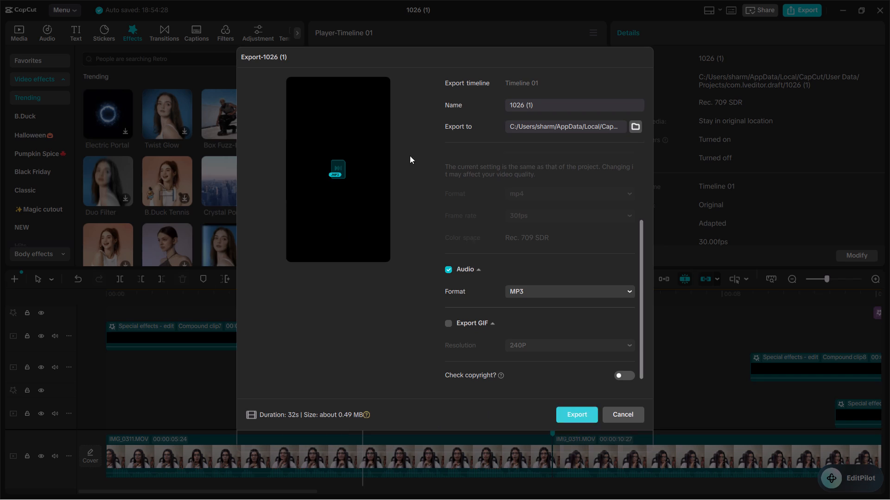
pyautogui.click(625, 378)
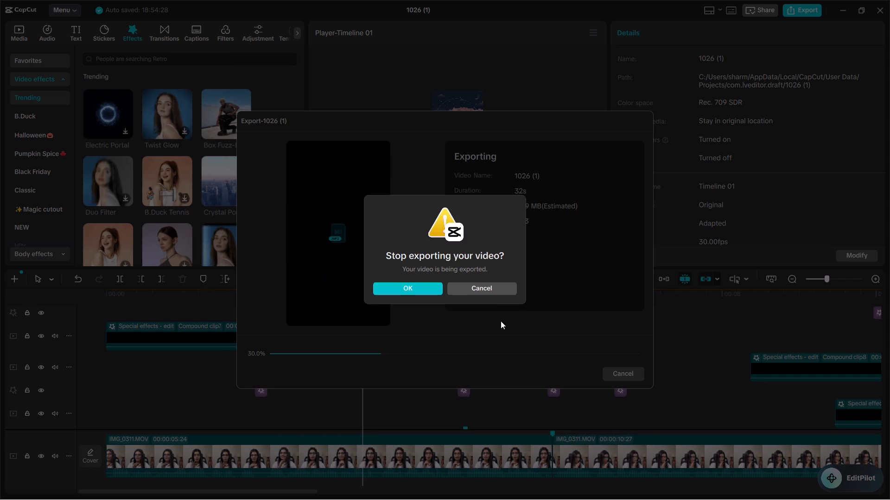
pyautogui.click(458, 288)
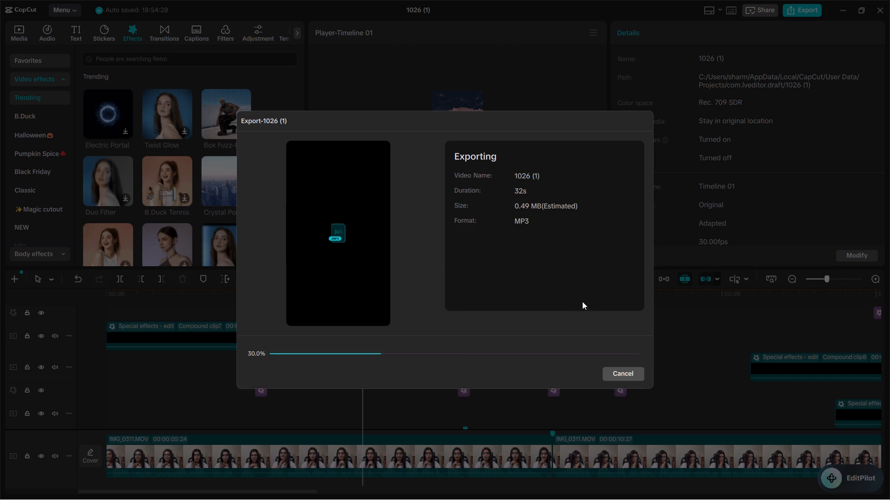
pyautogui.click(614, 367)
pyautogui.click(613, 371)
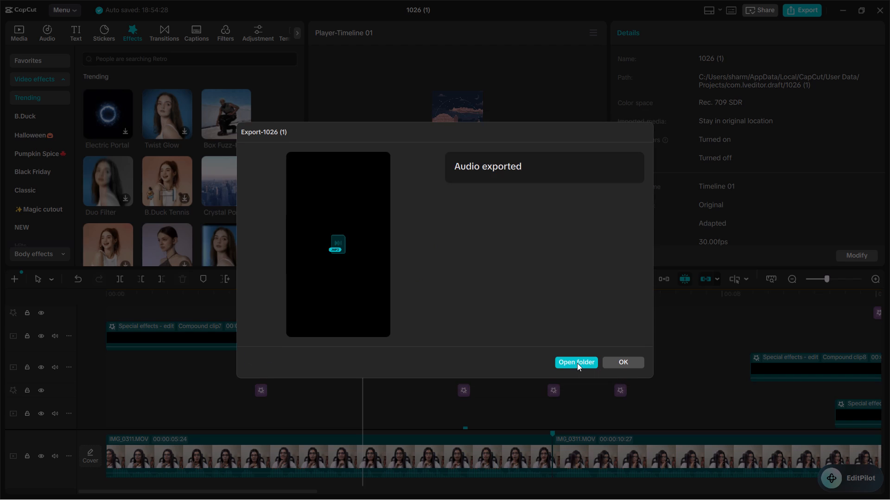
# Open the export folder in File Explorer and select the exported 1026 (1) MP3 file.
pyautogui.click(577, 363)
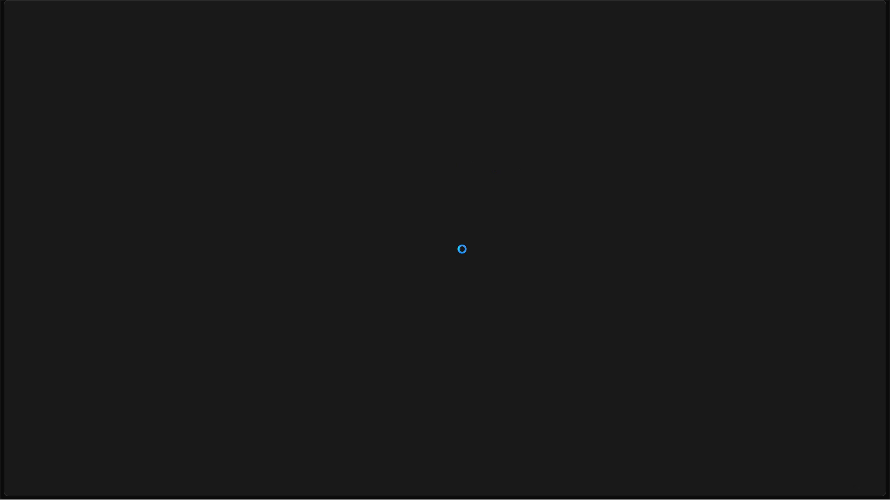
pyautogui.click(387, 226)
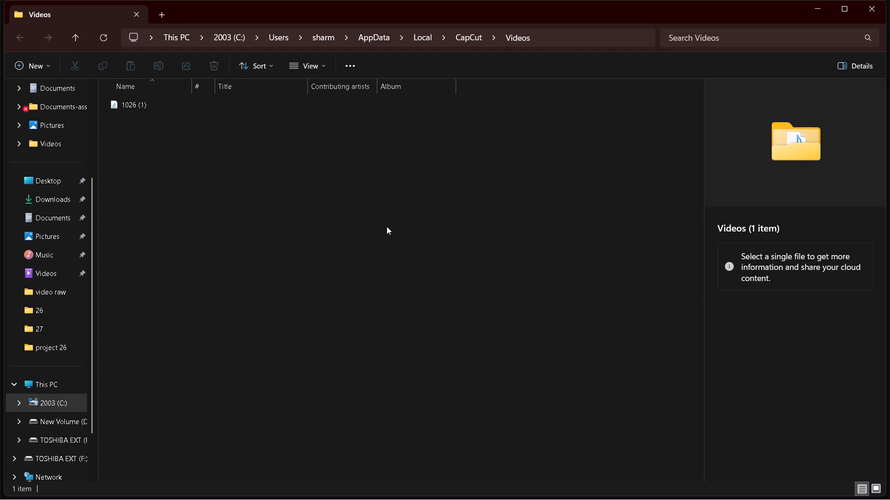
pyautogui.click(130, 104)
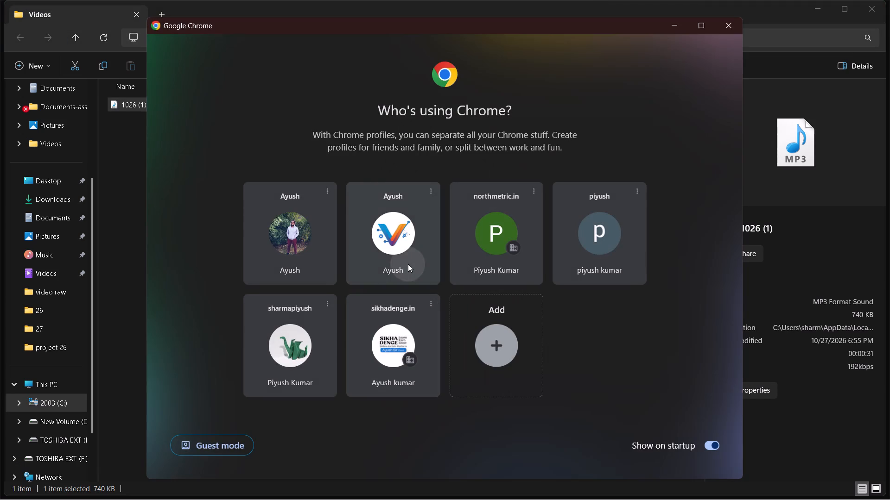
pyautogui.write('ka')
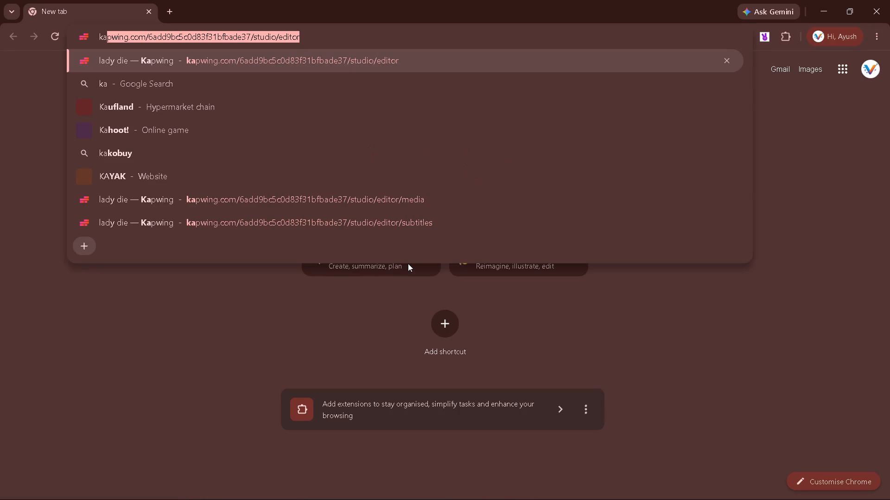
pyautogui.press('Return')
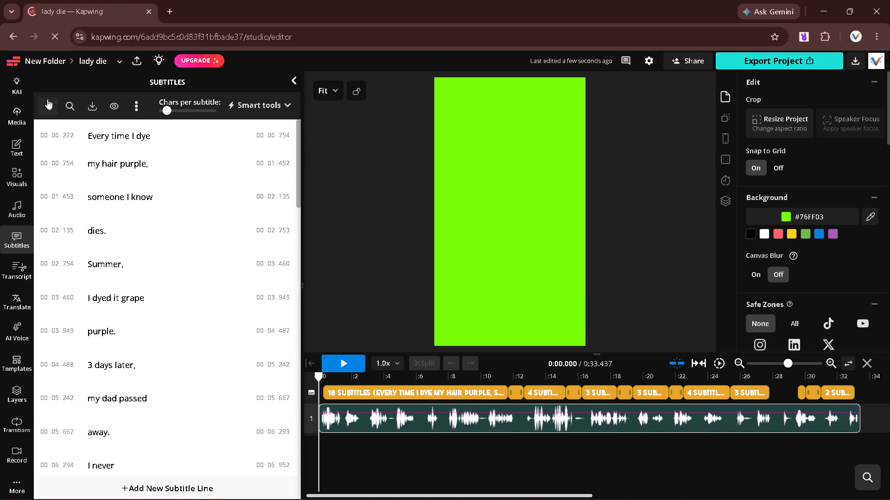
# Delete die hair.mp3 from the project's media library, together with all layers that use it.
pyautogui.click(48, 99)
pyautogui.click(15, 117)
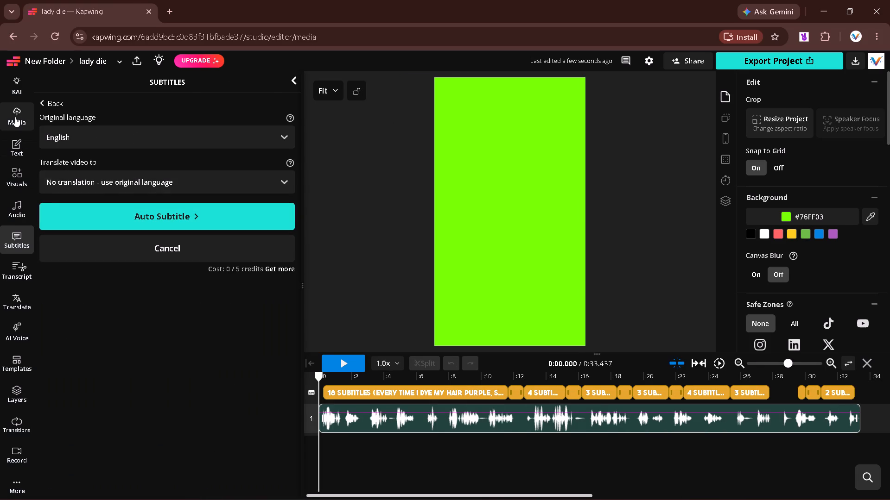
pyautogui.click(216, 245)
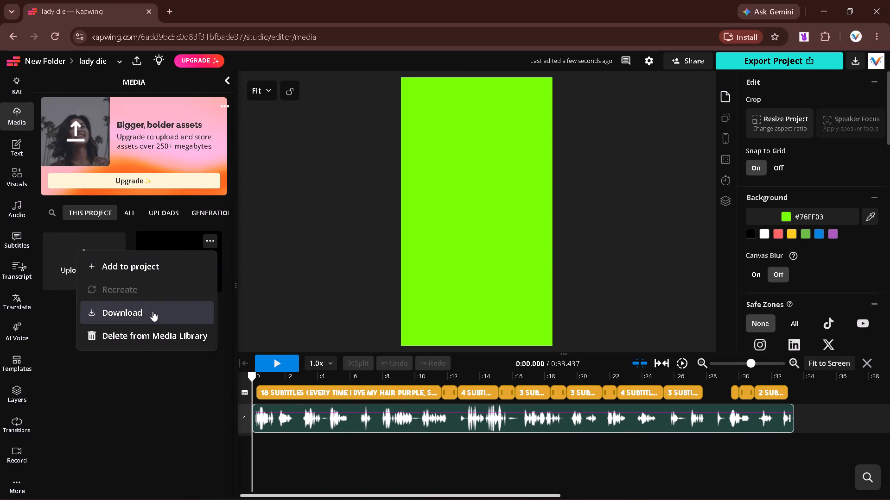
pyautogui.click(153, 311)
pyautogui.click(211, 244)
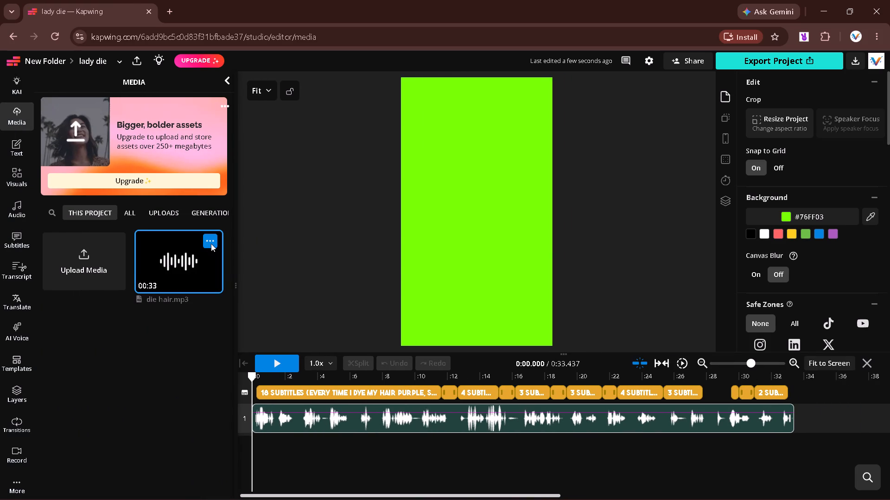
pyautogui.click(388, 254)
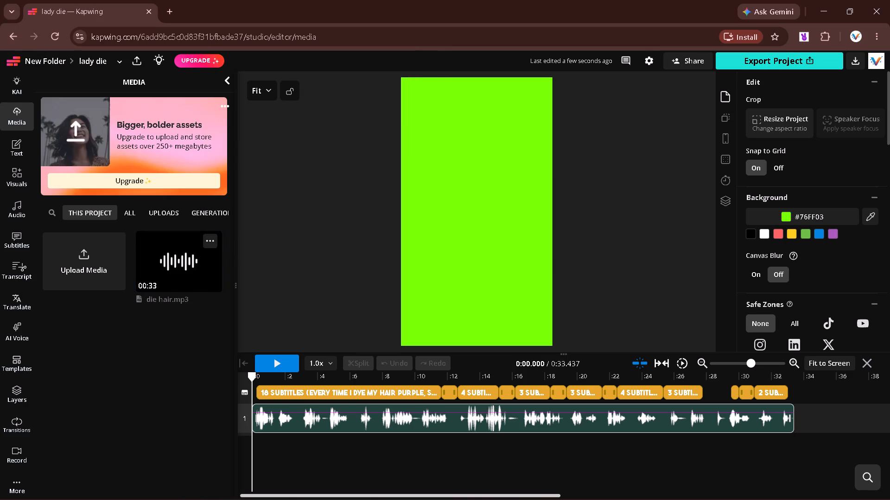
pyautogui.click(216, 248)
pyautogui.click(208, 246)
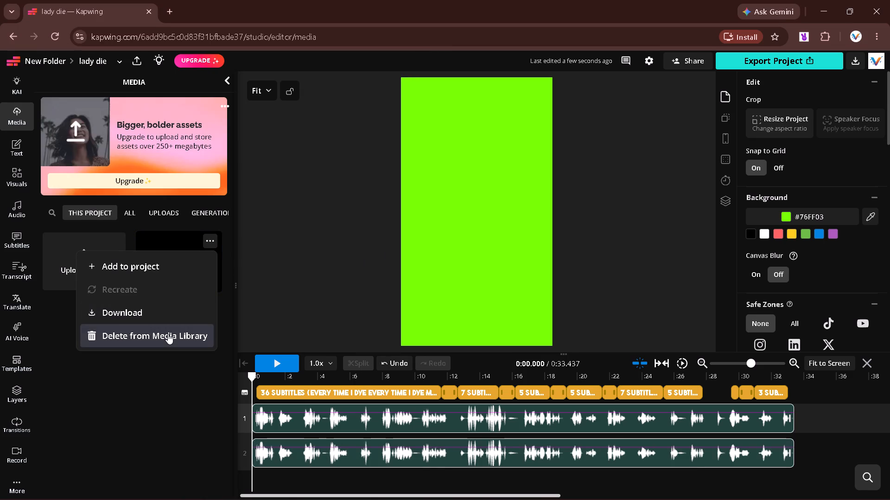
pyautogui.click(168, 334)
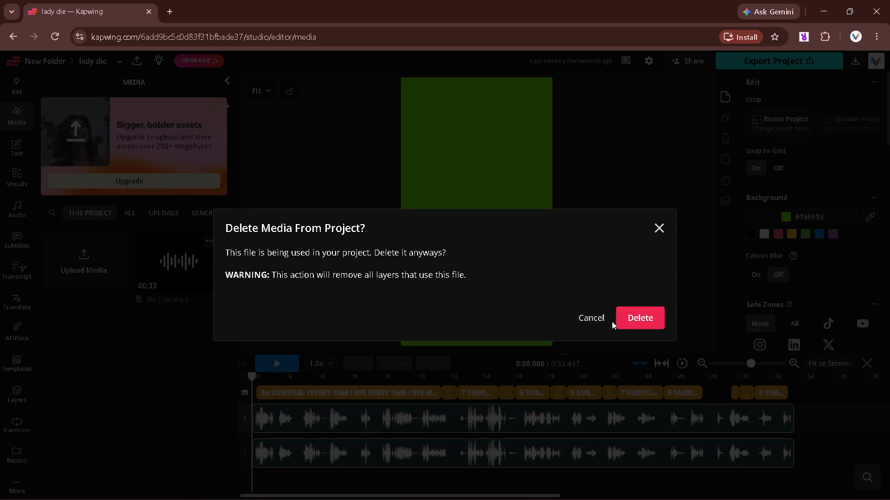
pyautogui.click(623, 320)
# Upload the 1026 (1) MP3 file from File Explorer's CapCut Videos folder into the Kapwing project.
pyautogui.click(147, 250)
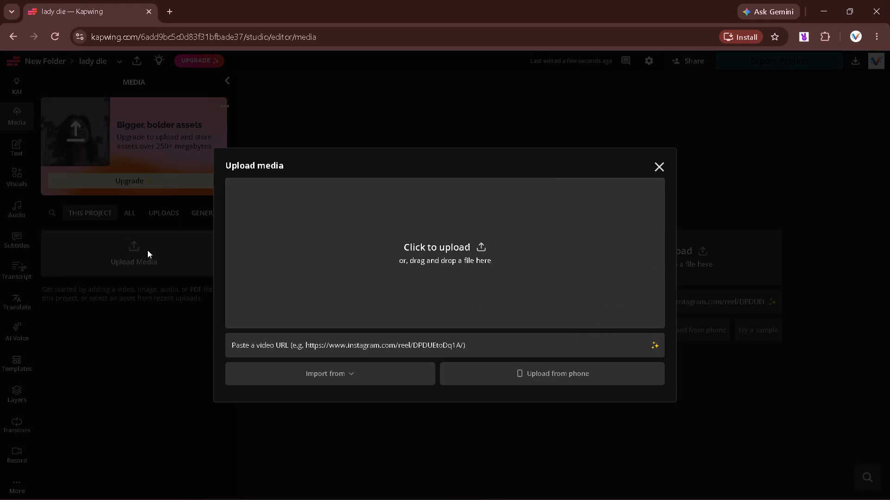
pyautogui.hotkey('alt', 'Tab')
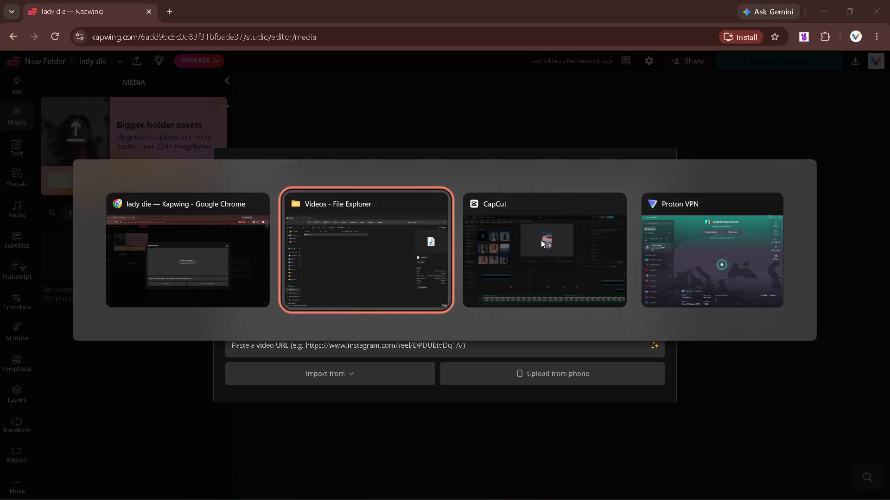
pyautogui.moveTo(188, 107); pyautogui.dragTo(233, 224)
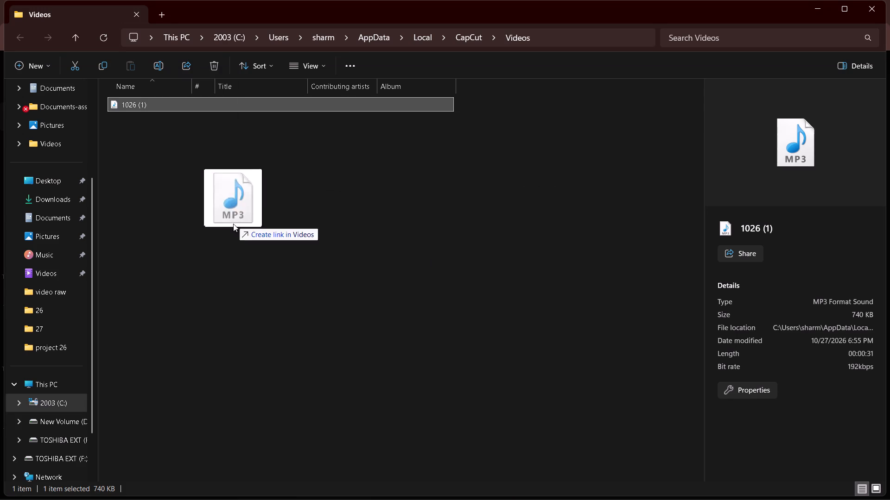
pyautogui.moveTo(233, 224); pyautogui.dragTo(406, 275)
pyautogui.hotkey('alt', 'Tab')
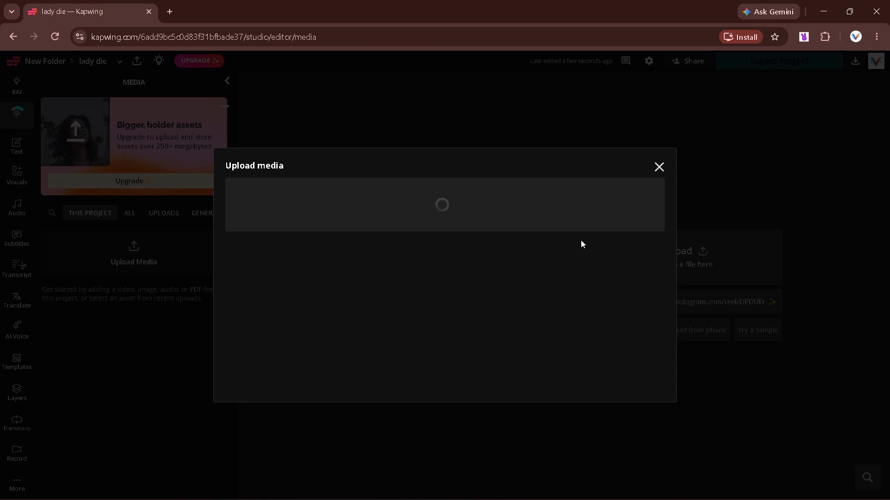
pyautogui.click(156, 272)
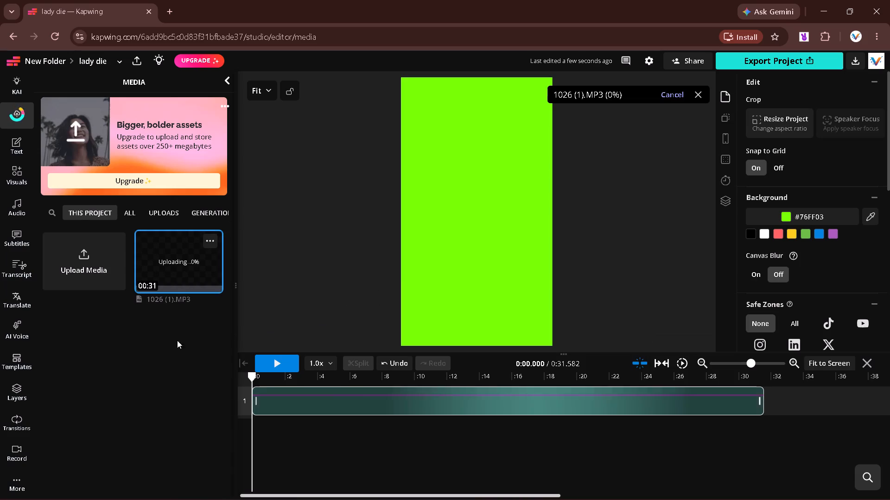
# Auto-generate subtitles for the uploaded audio with English as the original language and no translation.
pyautogui.click(9, 237)
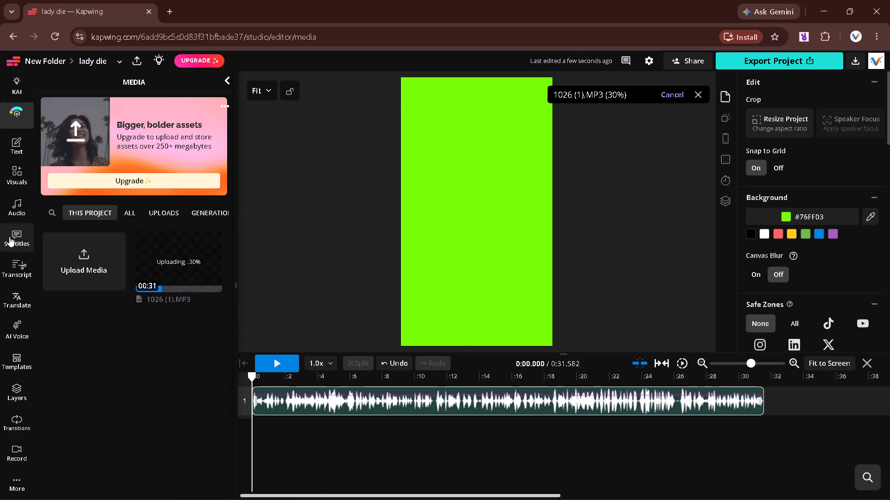
pyautogui.click(172, 152)
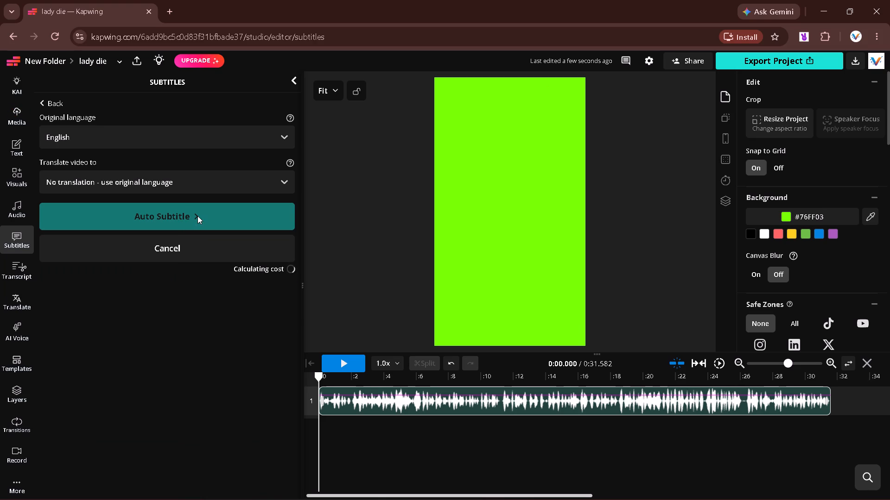
pyautogui.click(197, 216)
pyautogui.click(172, 211)
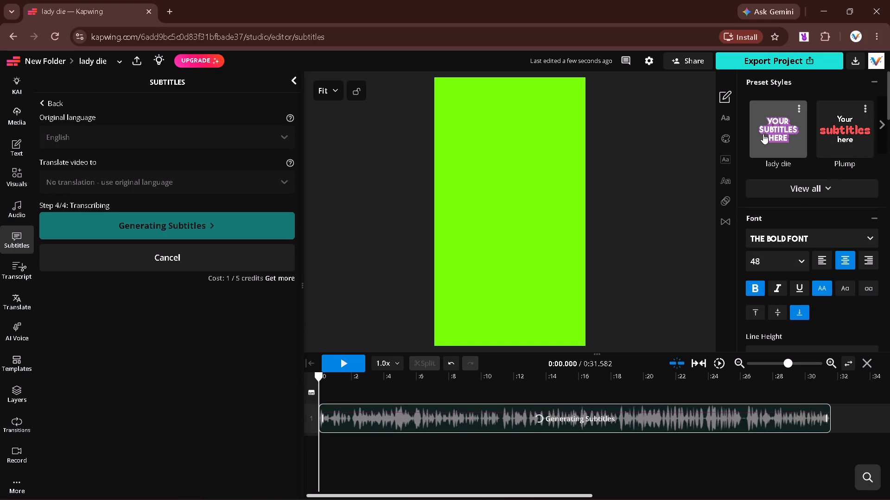
# Apply the Flourish preset style to the subtitles.
pyautogui.click(880, 122)
pyautogui.click(812, 185)
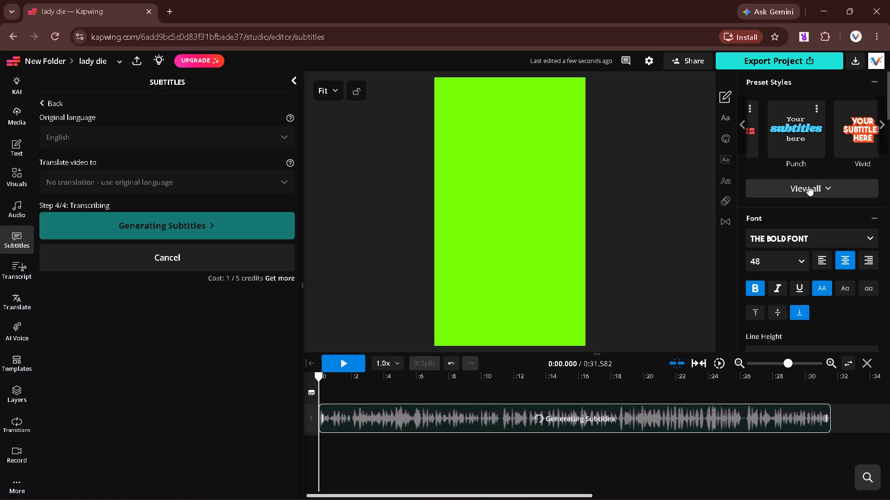
pyautogui.scroll(-3, 809, 262)
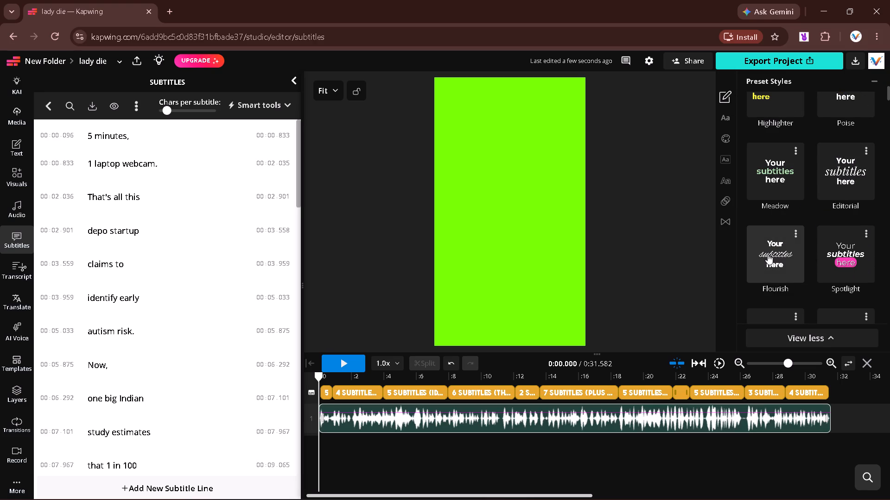
pyautogui.click(768, 254)
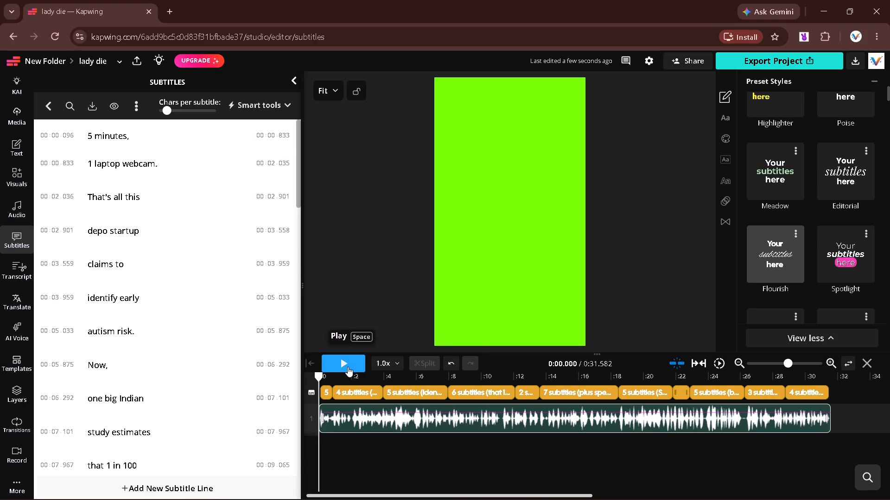
# Play back the first few seconds of subtitles, from "5 minutes," to "identify early", to check their style and wording against the audio.
pyautogui.click(348, 367)
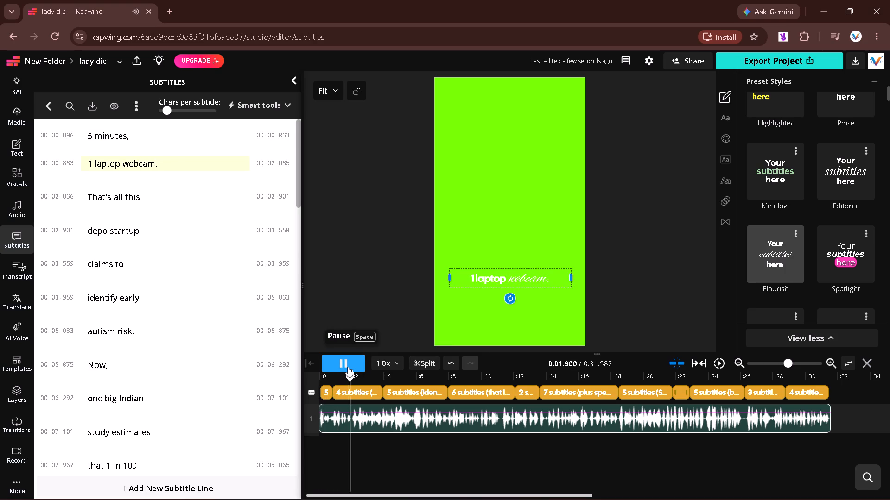
pyautogui.click(348, 367)
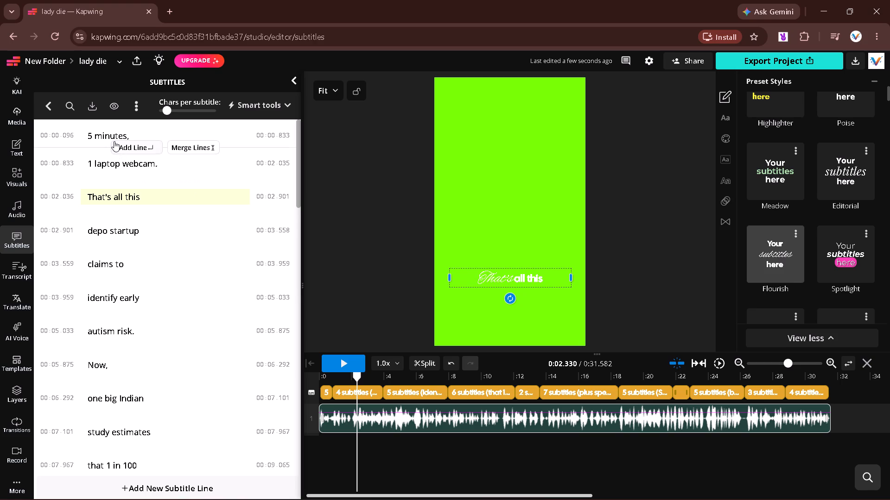
pyautogui.click(114, 136)
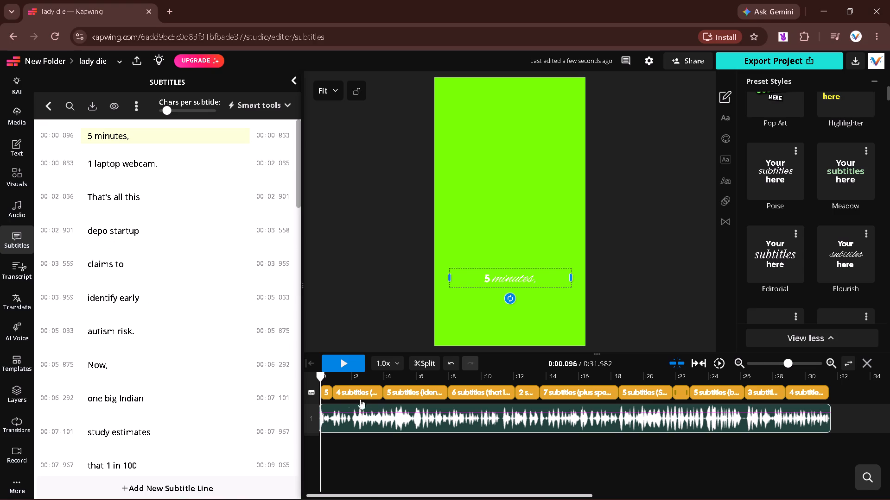
pyautogui.click(342, 358)
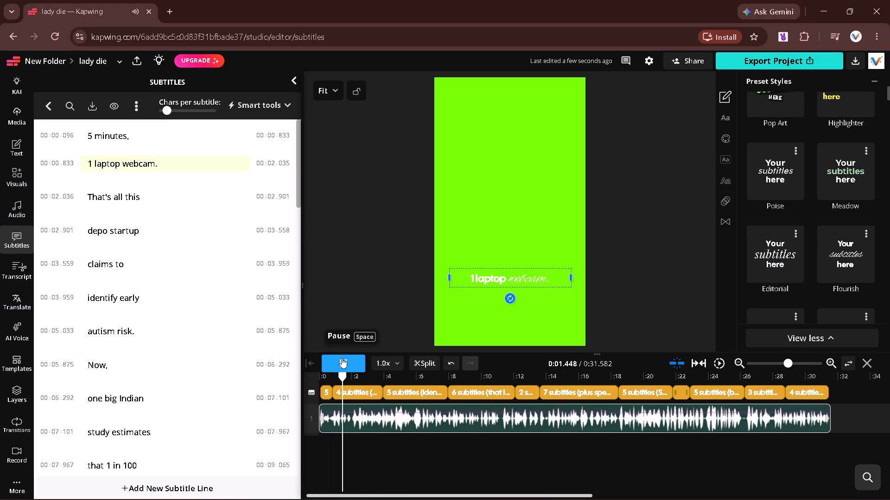
pyautogui.click(347, 361)
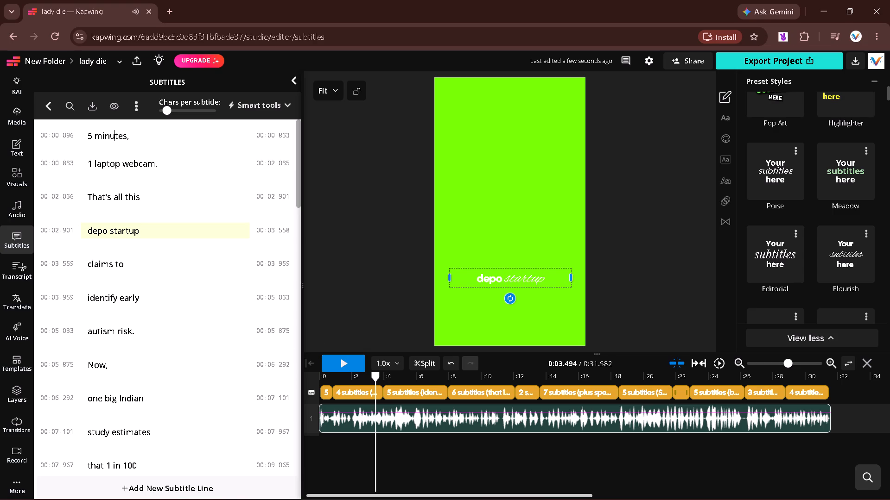
pyautogui.moveTo(375, 379); pyautogui.dragTo(371, 378)
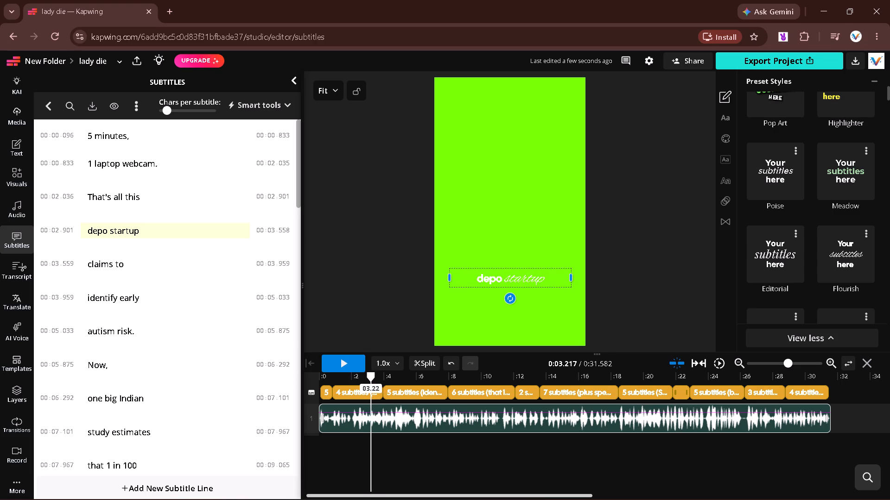
pyautogui.moveTo(371, 378); pyautogui.dragTo(370, 378)
pyautogui.click(351, 358)
pyautogui.click(350, 357)
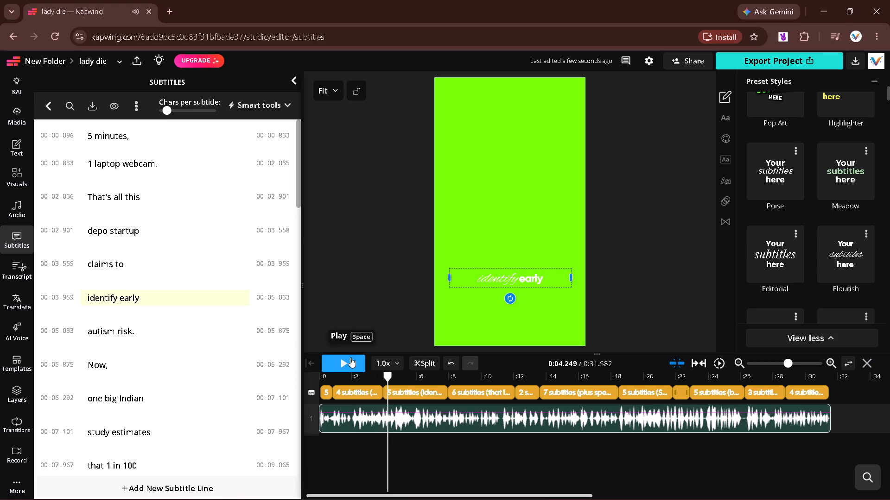
pyautogui.moveTo(370, 378); pyautogui.dragTo(364, 379)
pyautogui.click(350, 362)
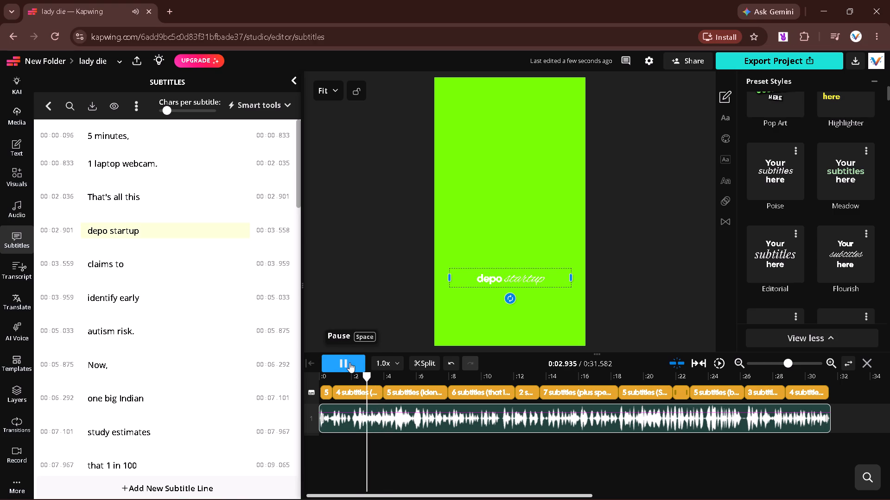
pyautogui.click(350, 362)
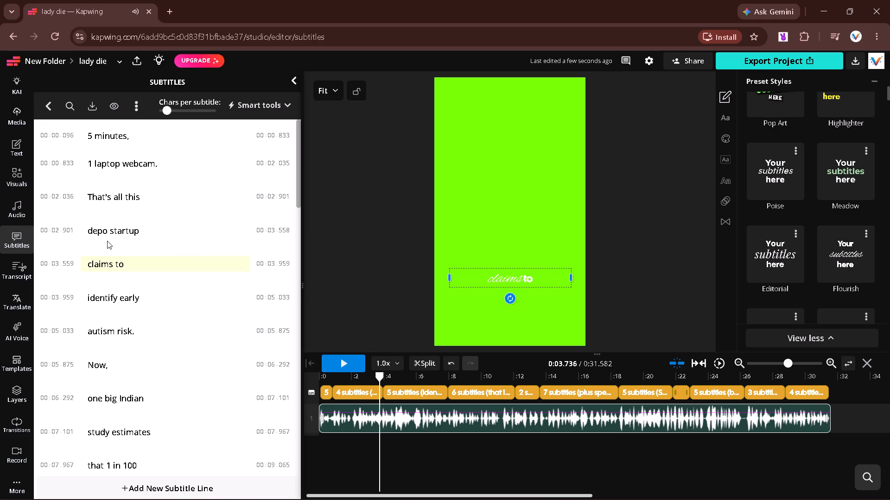
# Correct the subtitle line starting at 00:02.901 to read "Jaipur startup".
pyautogui.moveTo(107, 233); pyautogui.dragTo(72, 237)
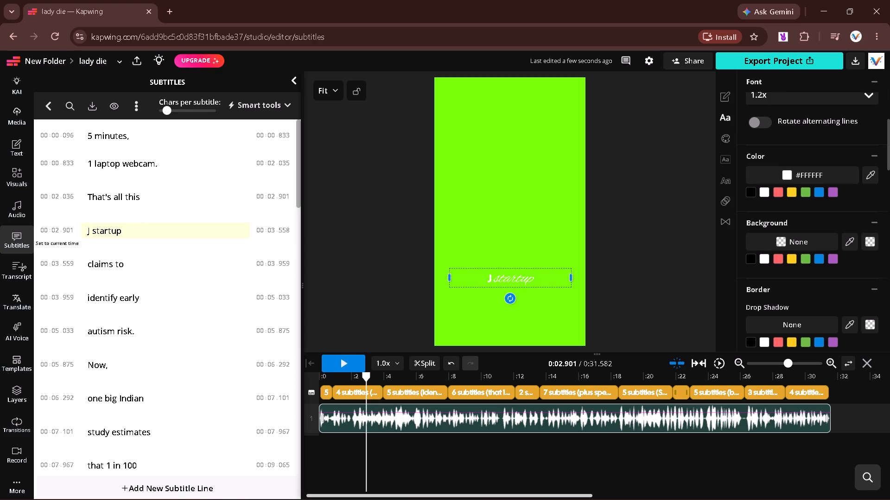
pyautogui.write('ai')
pyautogui.write('pu')
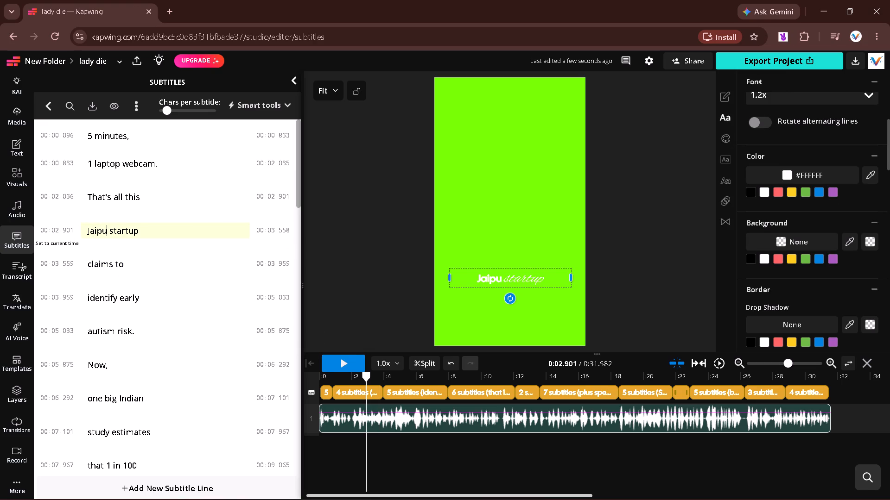
pyautogui.press('r')
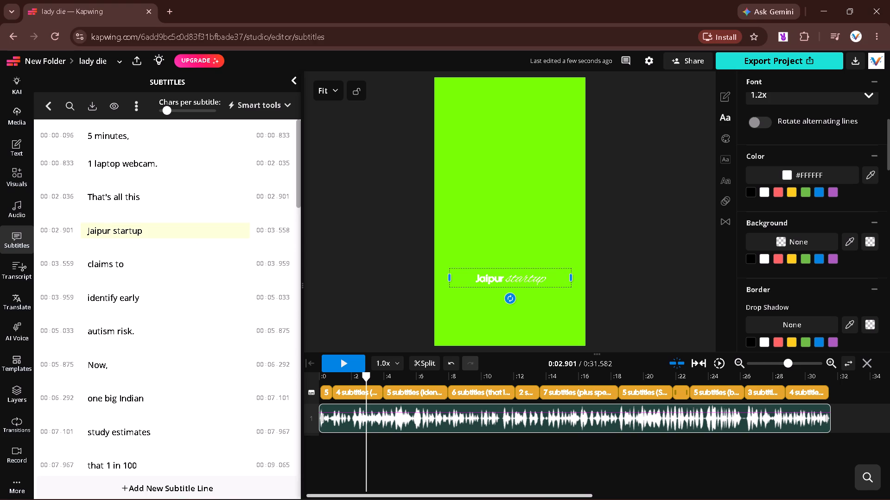
# Play back the subtitles from "Jaipur startup" to "study estimates" to check their wording and timing.
pyautogui.click(346, 363)
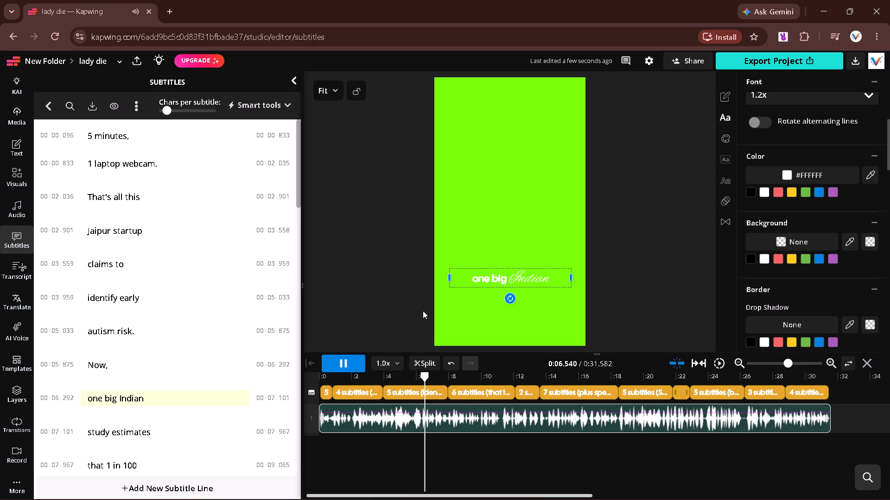
pyautogui.click(338, 366)
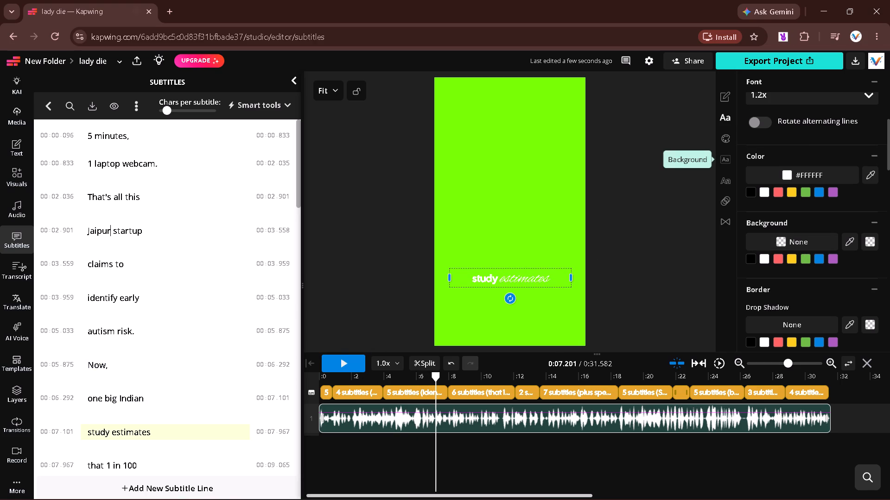
pyautogui.click(423, 394)
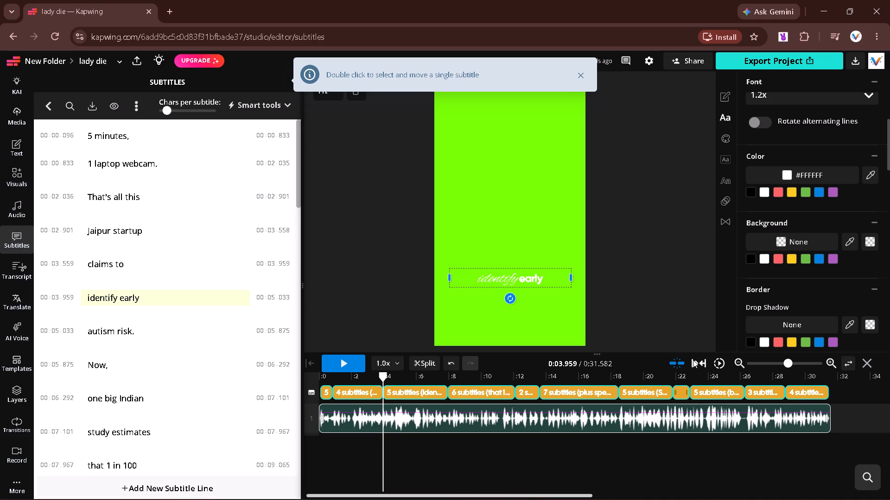
# Close the Chrome window with the Kapwing project and the Videos folder window holding the exported MP3.
pyautogui.click(877, 9)
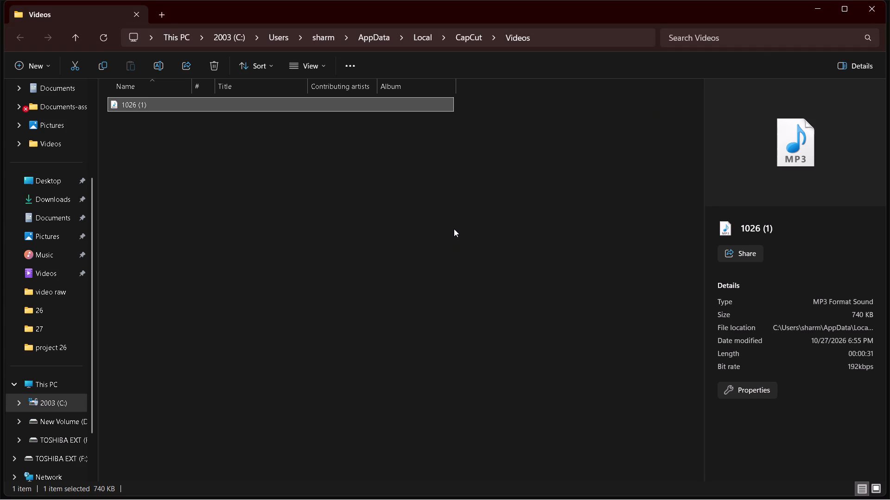
pyautogui.click(455, 242)
pyautogui.click(871, 6)
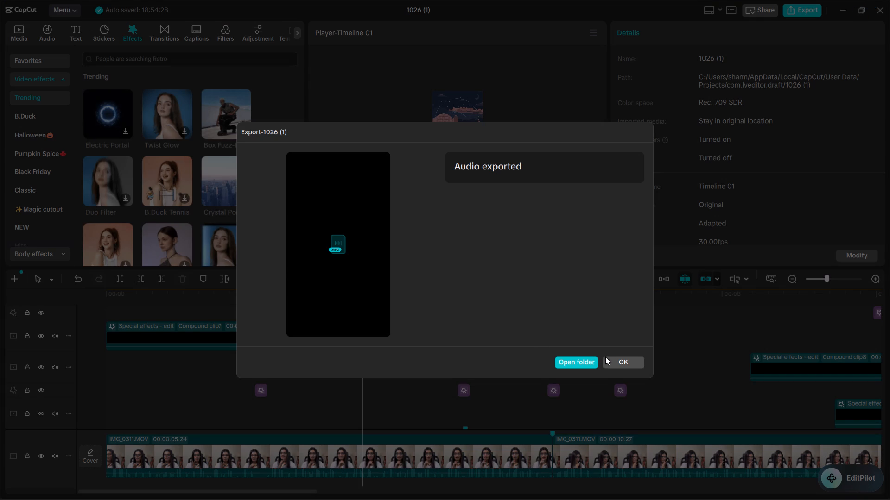
# Dismiss the finished audio export dialog in CapCut.
pyautogui.click(612, 361)
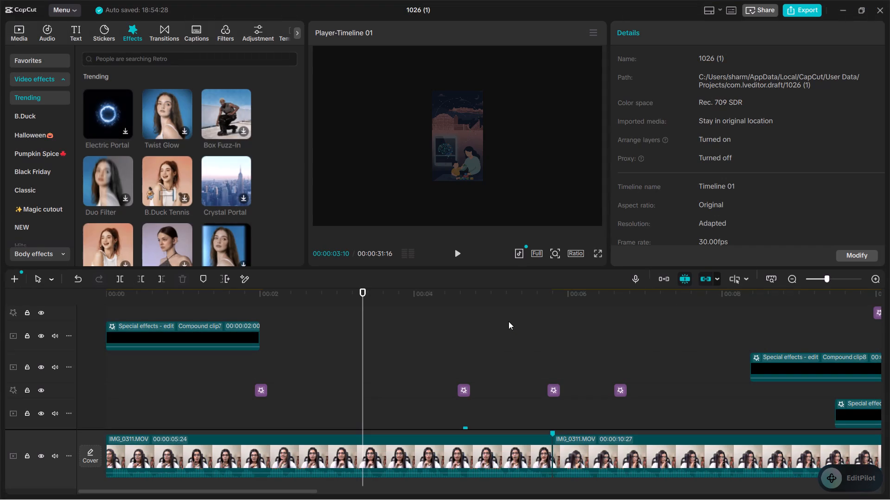
pyautogui.click(508, 321)
pyautogui.click(475, 321)
# Play back the illustration clip's zoom from 00:00:03:10 to 00:00:05:20, turning off timeline snapping during playback.
pyautogui.click(480, 131)
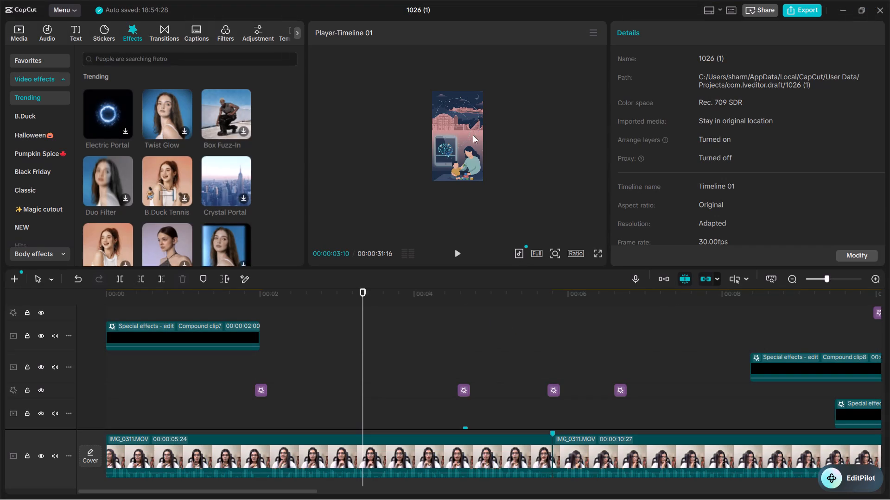
pyautogui.click(458, 253)
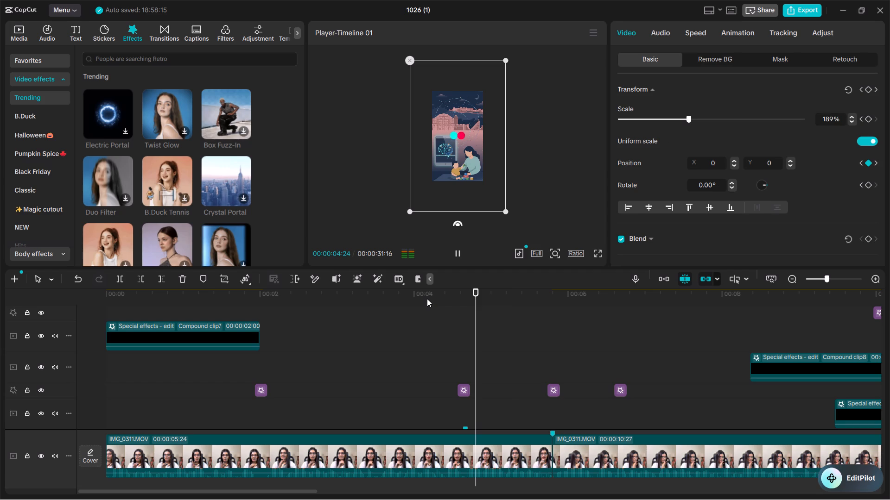
pyautogui.press('n')
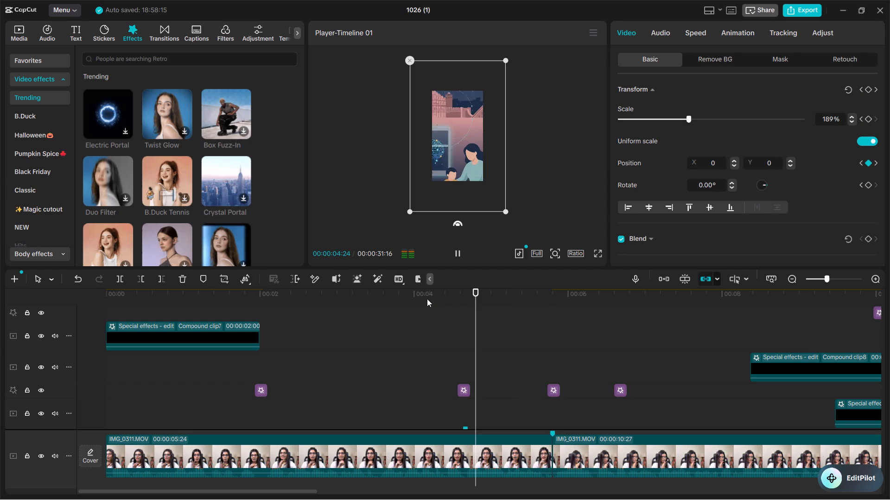
pyautogui.press('space')
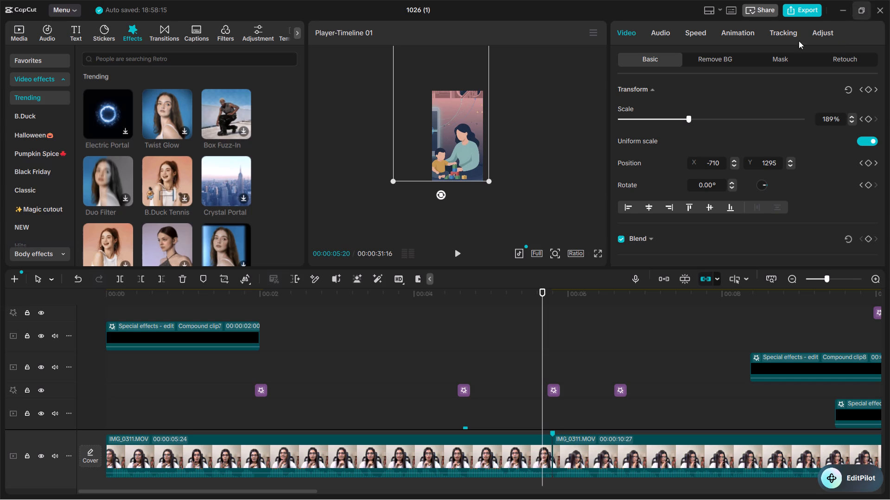
# Close the CapCut project editor.
pyautogui.click(883, 9)
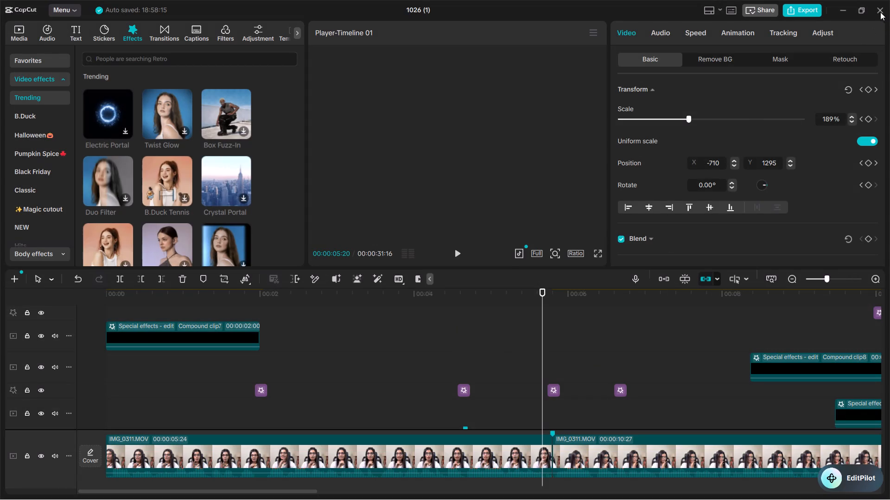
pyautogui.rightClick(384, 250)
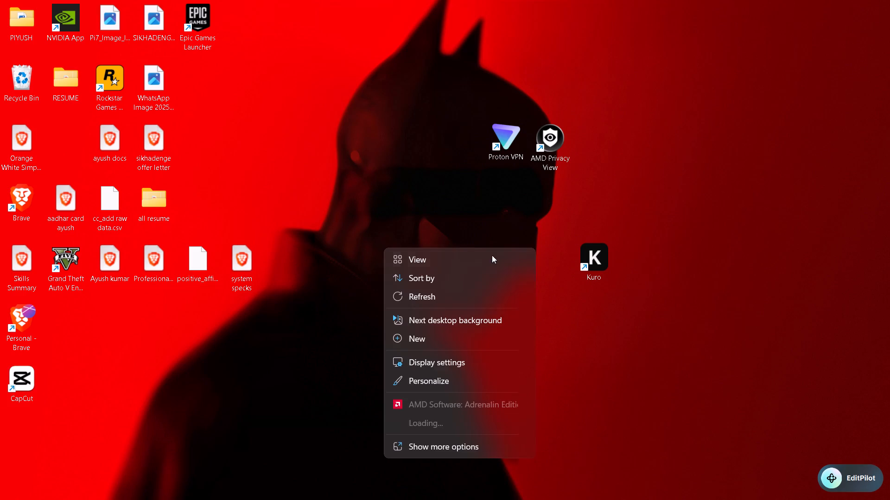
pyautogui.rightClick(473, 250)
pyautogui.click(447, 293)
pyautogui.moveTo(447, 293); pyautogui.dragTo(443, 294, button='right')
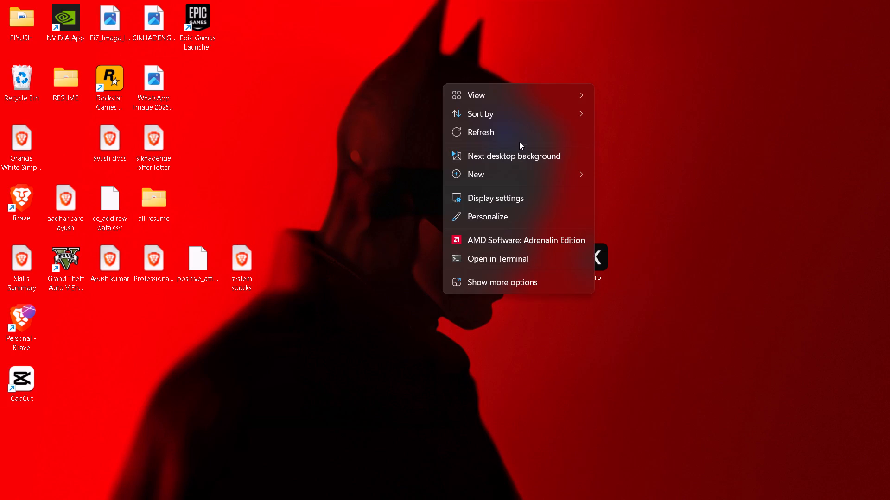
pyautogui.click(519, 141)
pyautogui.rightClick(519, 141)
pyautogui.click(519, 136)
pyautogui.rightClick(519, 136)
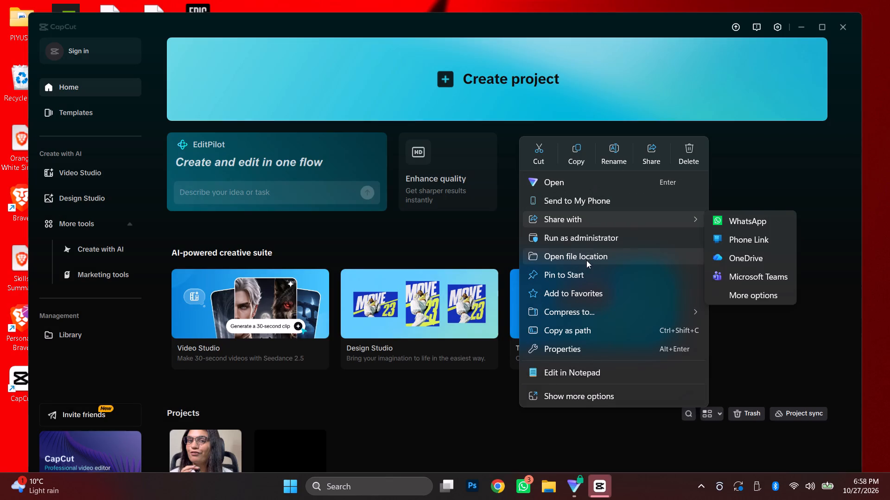
# Close the CapCut home window.
pyautogui.click(792, 177)
pyautogui.click(836, 26)
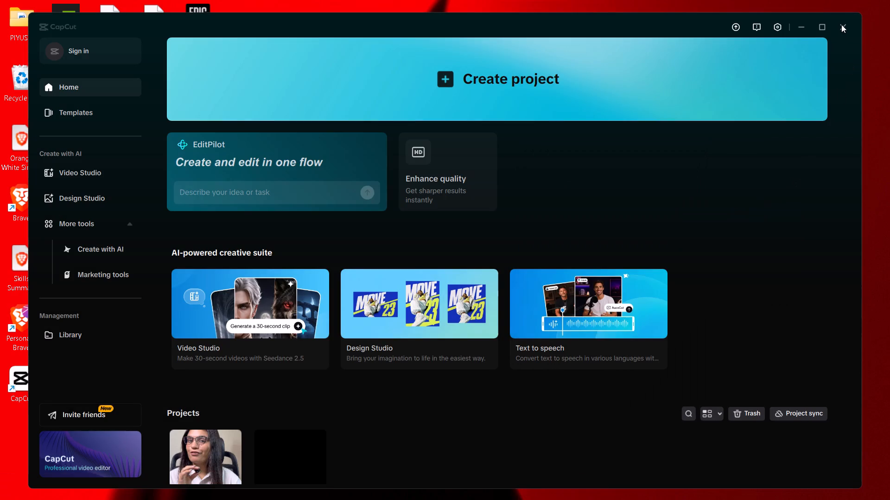
pyautogui.click(777, 28)
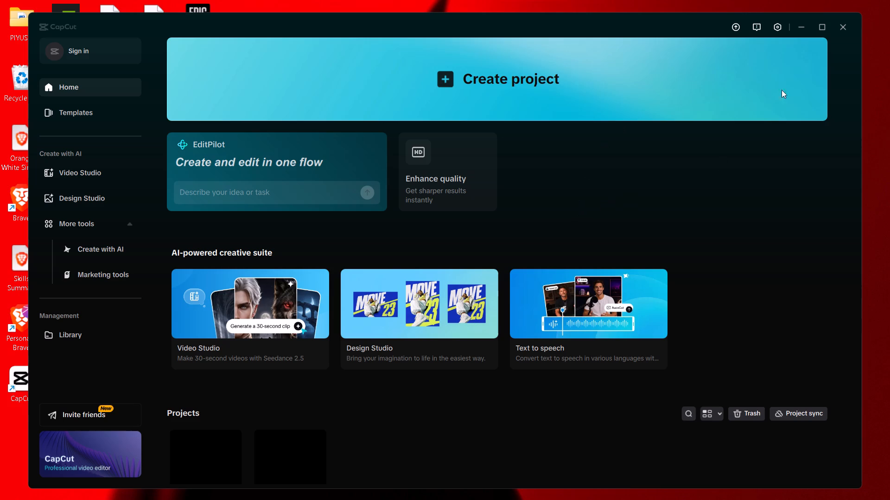
pyautogui.click(779, 28)
pyautogui.click(854, 25)
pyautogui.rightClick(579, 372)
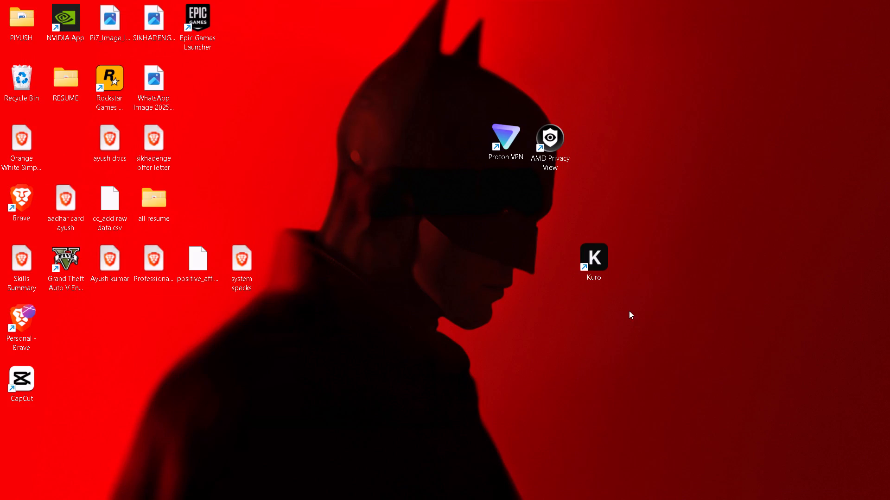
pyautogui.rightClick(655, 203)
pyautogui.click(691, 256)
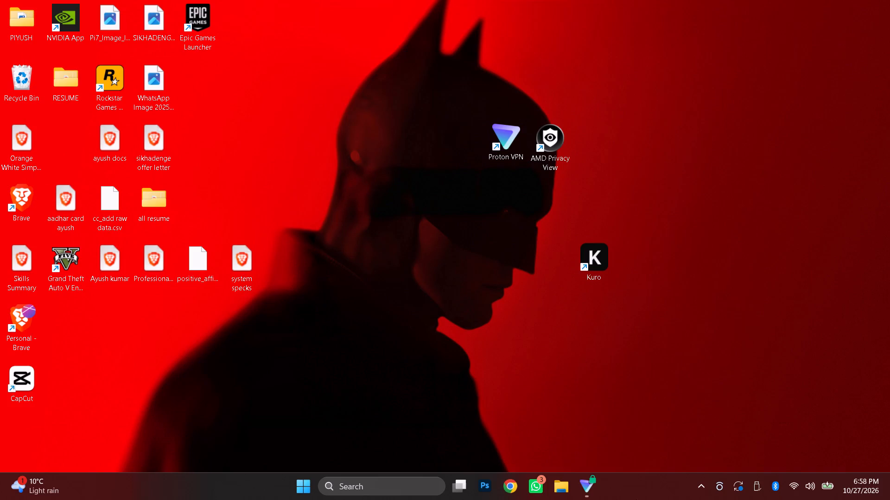
# Disconnect Proton VPN from the free Romania server and close its window.
pyautogui.click(585, 495)
pyautogui.click(446, 98)
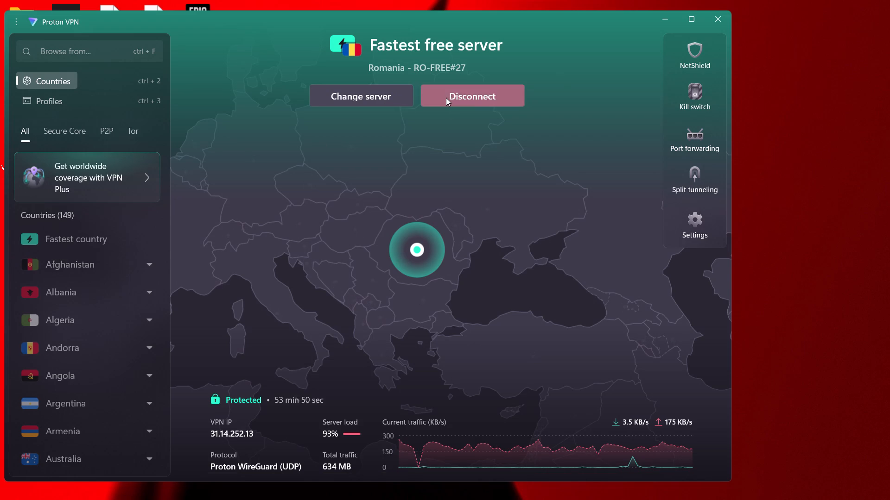
pyautogui.click(706, 16)
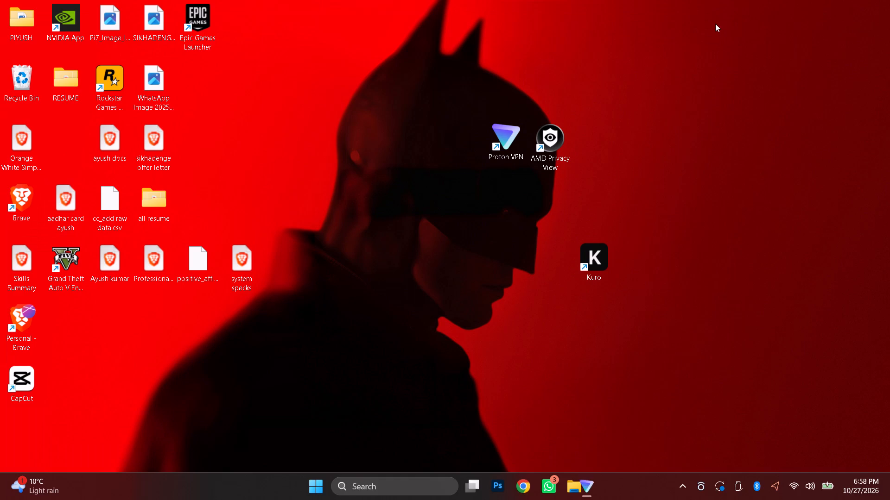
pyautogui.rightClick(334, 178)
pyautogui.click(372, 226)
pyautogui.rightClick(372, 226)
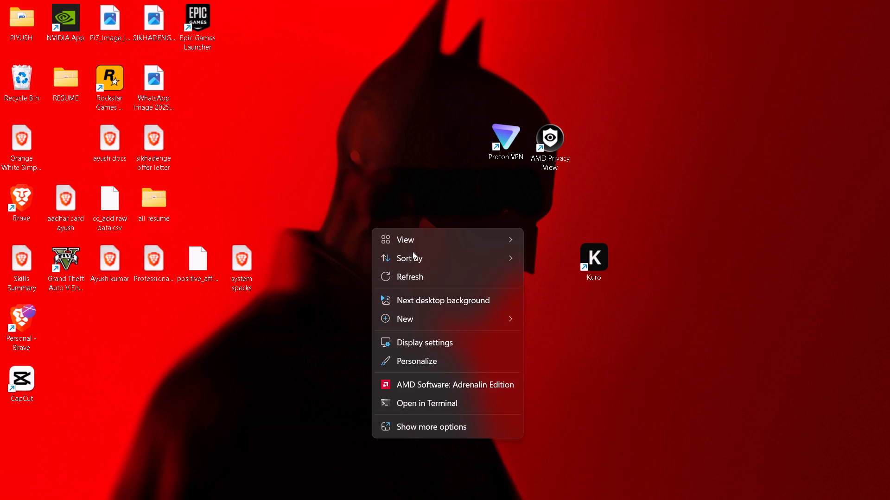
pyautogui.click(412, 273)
# Launch the Kuro app from the desktop.
pyautogui.doubleClick(582, 258)
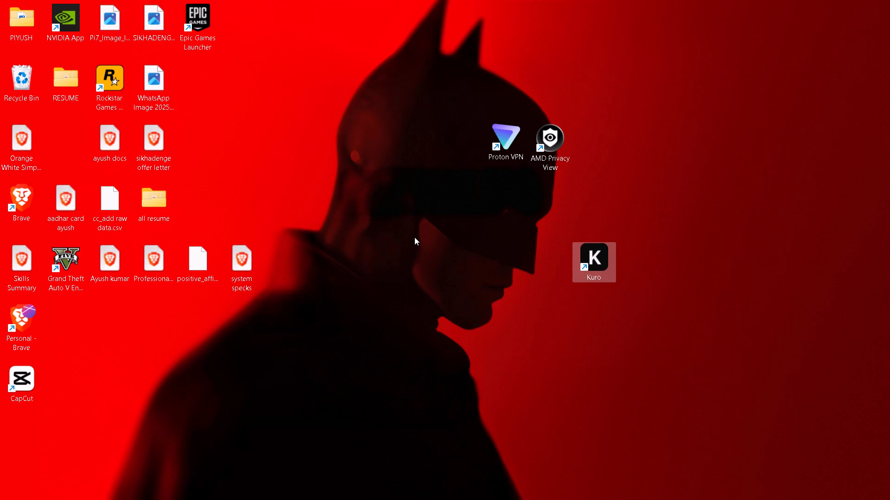
pyautogui.click(400, 293)
pyautogui.doubleClick(597, 256)
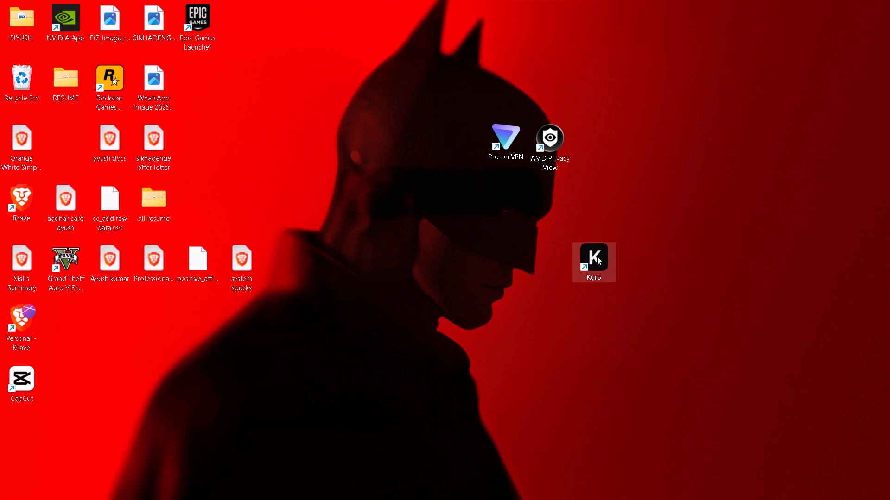